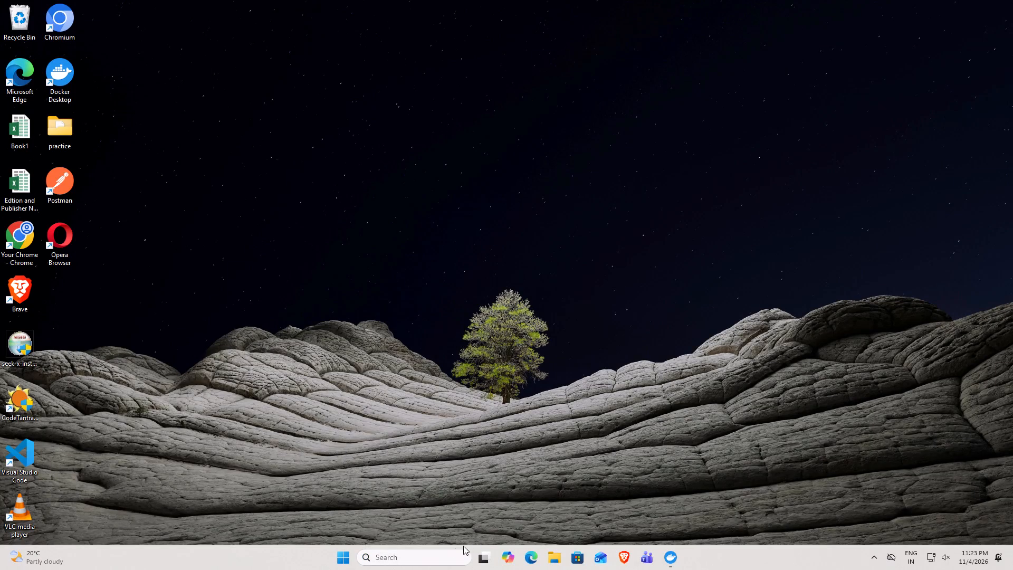
Open Google Chrome with the "Your Chrome" profile.
{"action": "left_click", "coordinate": [422, 548]}
{"action": "left_click", "coordinate": [417, 562]}
{"action": "type", "text": "goo"}
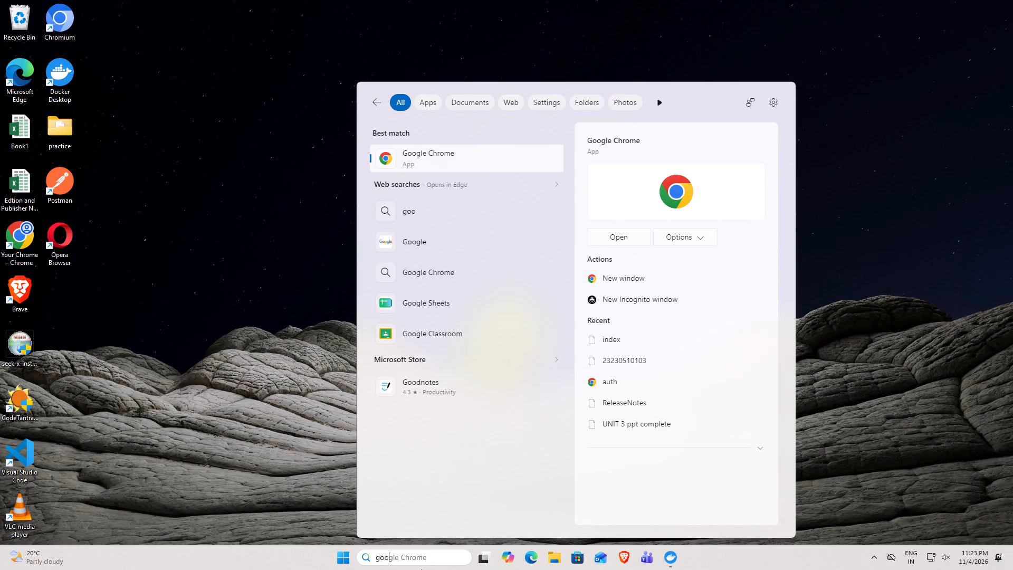
{"action": "left_click", "coordinate": [614, 238]}
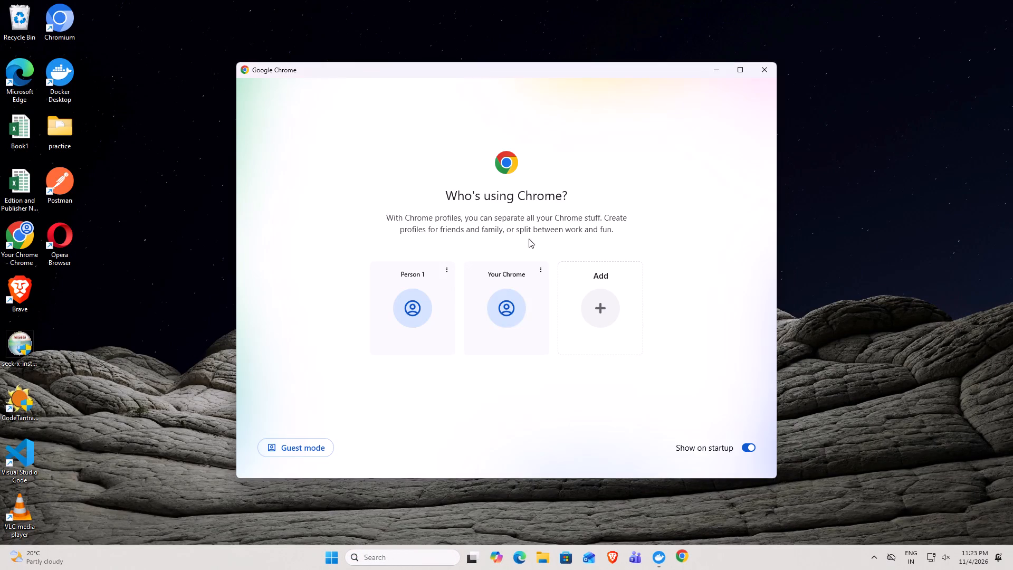
{"action": "left_click", "coordinate": [504, 308]}
{"action": "left_click", "coordinate": [500, 328]}
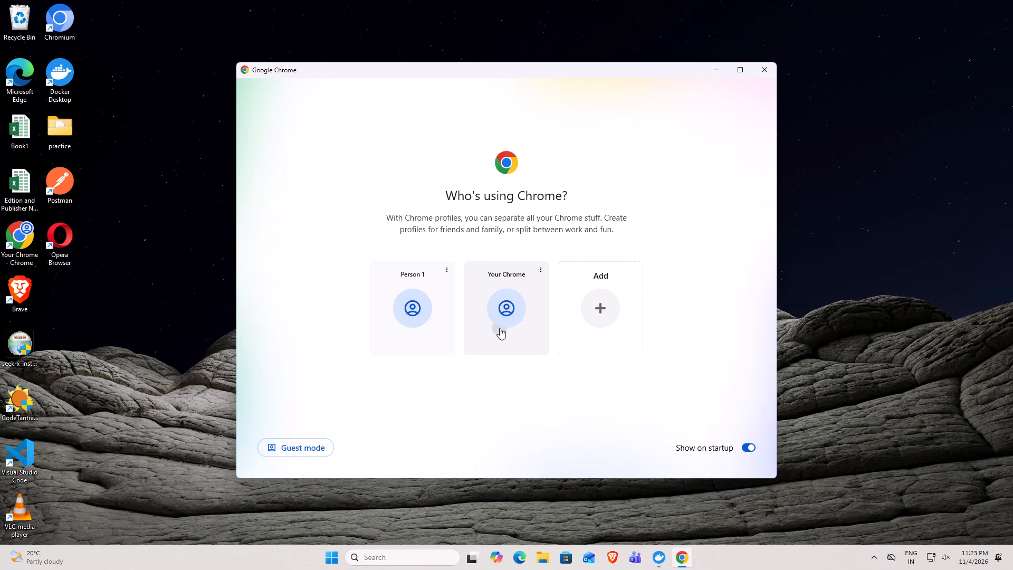
Search Google for "word" and open the Microsoft Word for the Web site.
{"action": "left_click", "coordinate": [436, 202]}
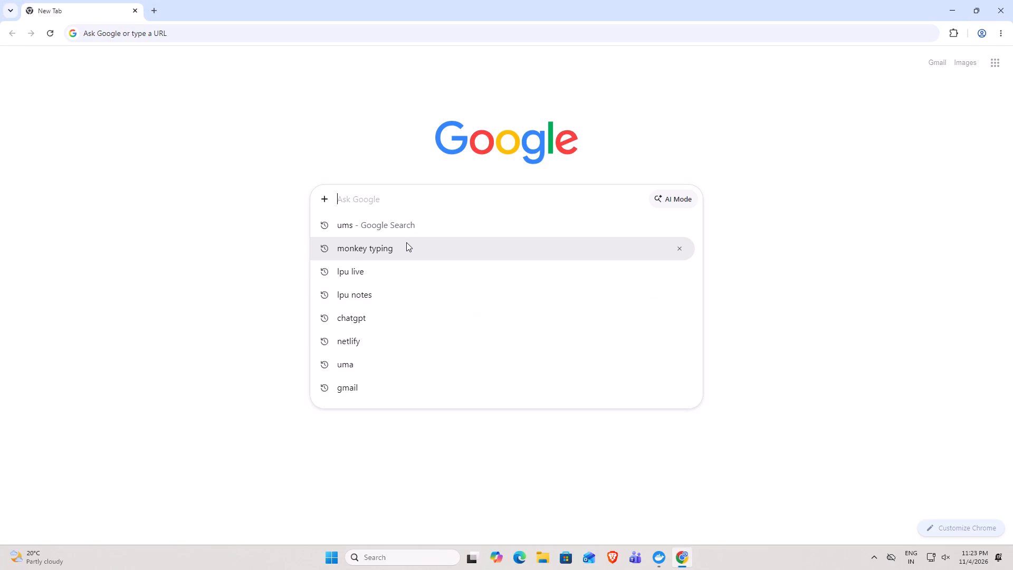
{"action": "type", "text": "wor"}
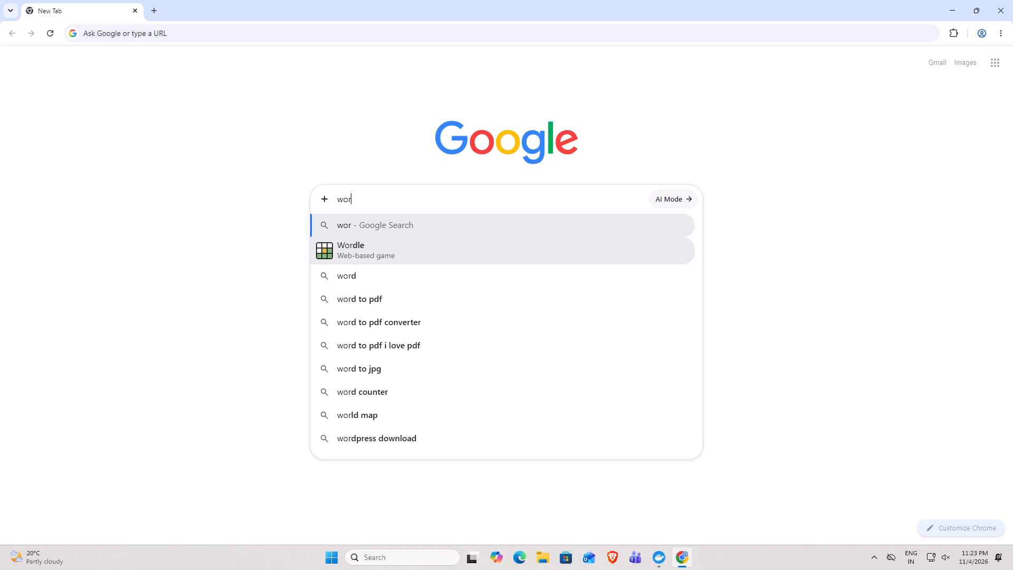
{"action": "key", "text": "d"}
{"action": "key", "text": "Return"}
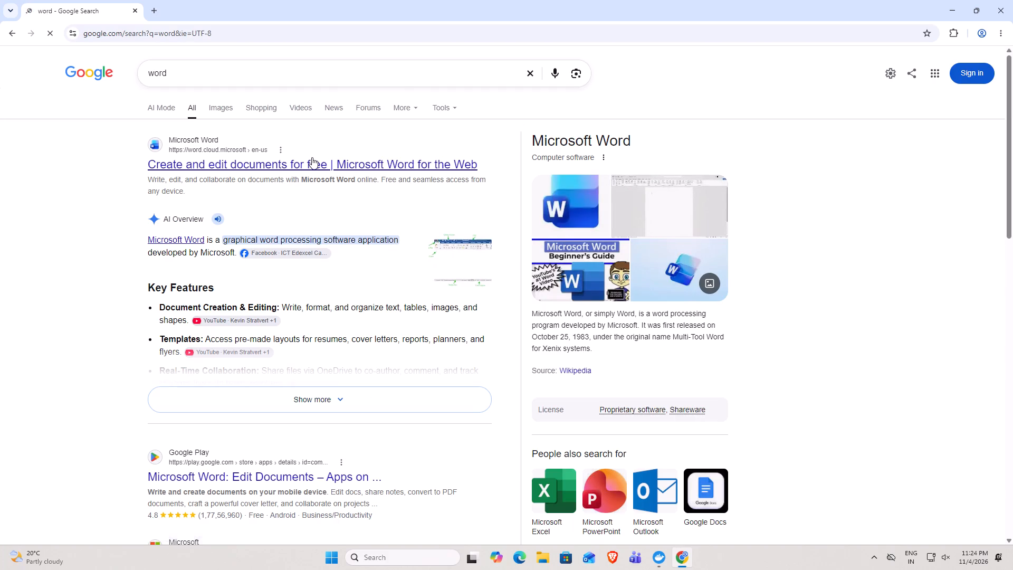
{"action": "left_click", "coordinate": [312, 157]}
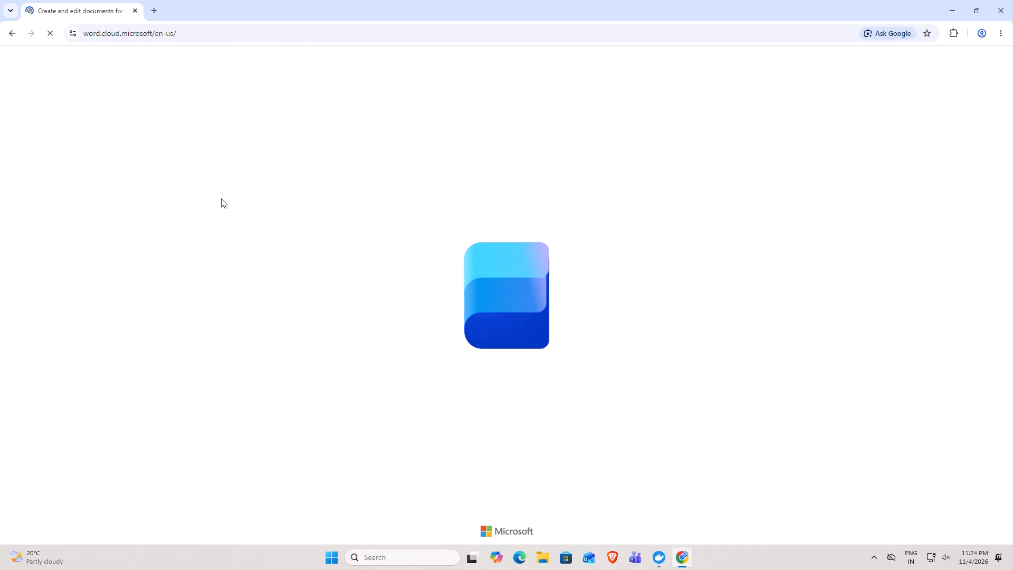
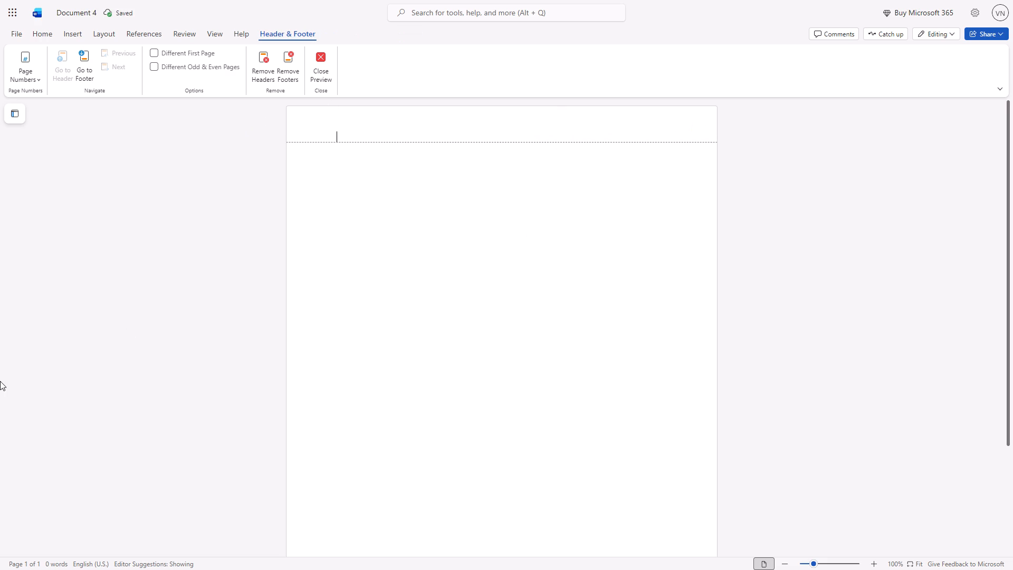
Enter "LOVELY PROFESSSIONAL UNIVERSITY DAILY SCHEDULE" as the page header text.
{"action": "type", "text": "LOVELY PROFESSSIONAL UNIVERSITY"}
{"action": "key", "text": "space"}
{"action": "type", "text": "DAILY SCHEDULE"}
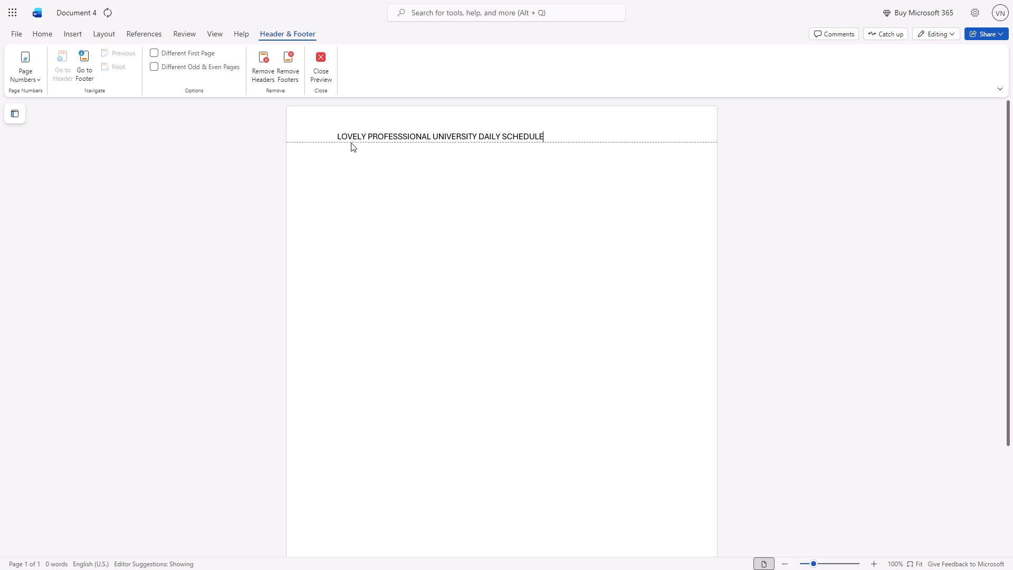
Format the whole header text as bold at font size 18 and return to the document body.
{"action": "left_click_drag", "start_coordinate": [333, 132], "coordinate": [684, 166]}
{"action": "left_click", "coordinate": [763, 145]}
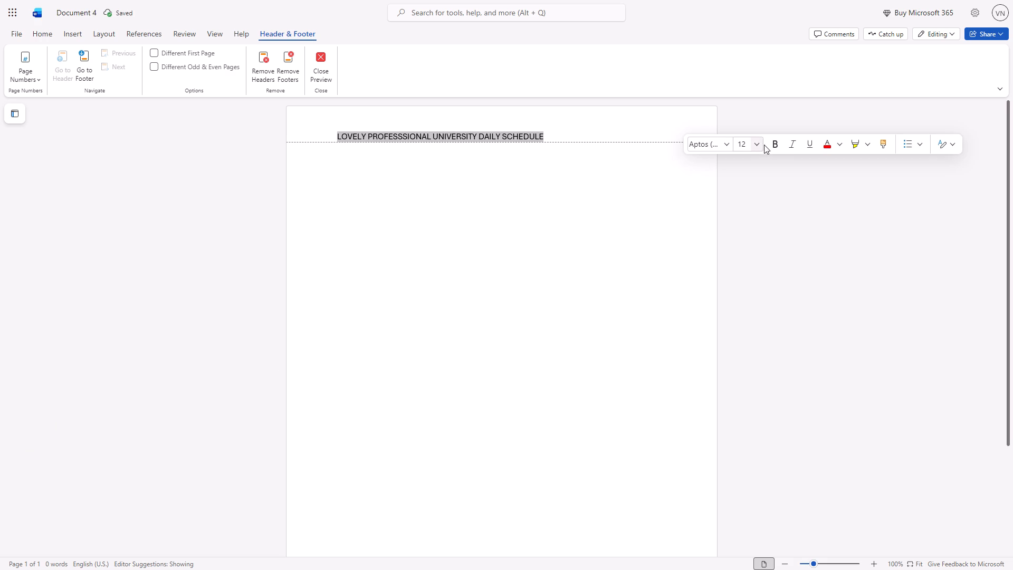
{"action": "left_click", "coordinate": [781, 142]}
{"action": "left_click", "coordinate": [757, 145]}
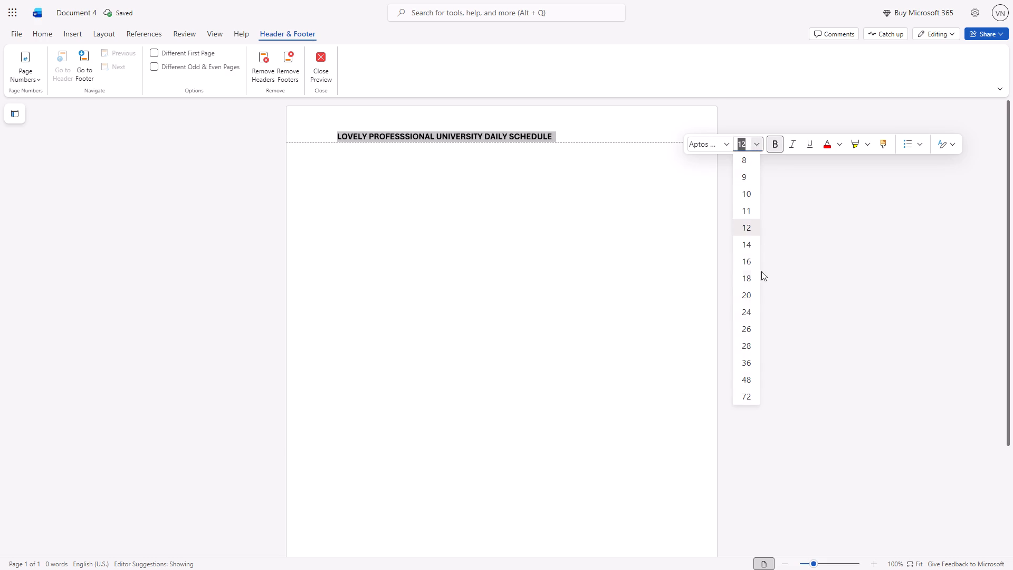
{"action": "left_click", "coordinate": [748, 290]}
{"action": "left_click", "coordinate": [757, 142]}
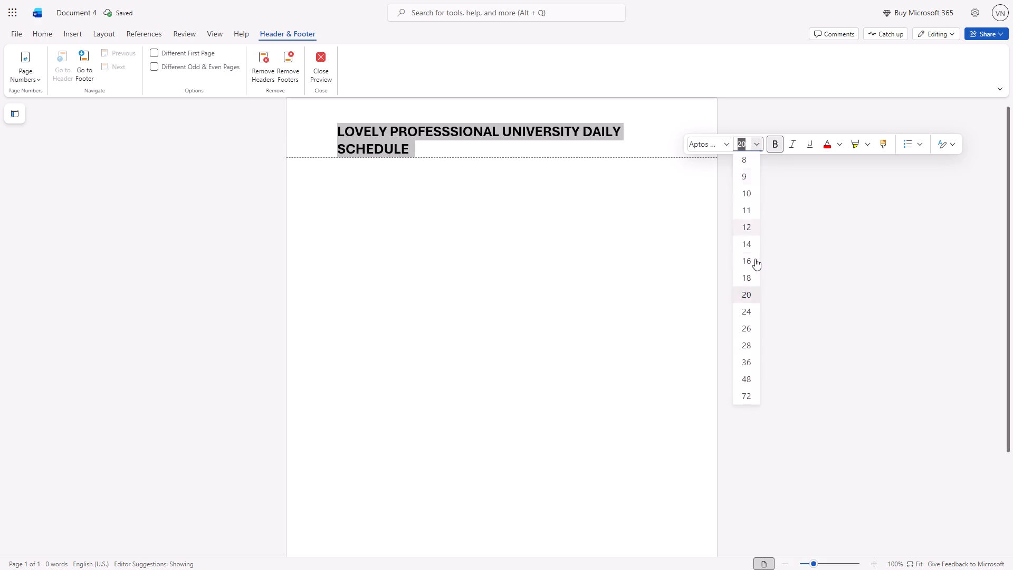
{"action": "left_click", "coordinate": [752, 280]}
{"action": "left_click_drag", "start_coordinate": [642, 226], "coordinate": [638, 205]}
{"action": "left_click", "coordinate": [628, 216]}
{"action": "left_click", "coordinate": [628, 205]}
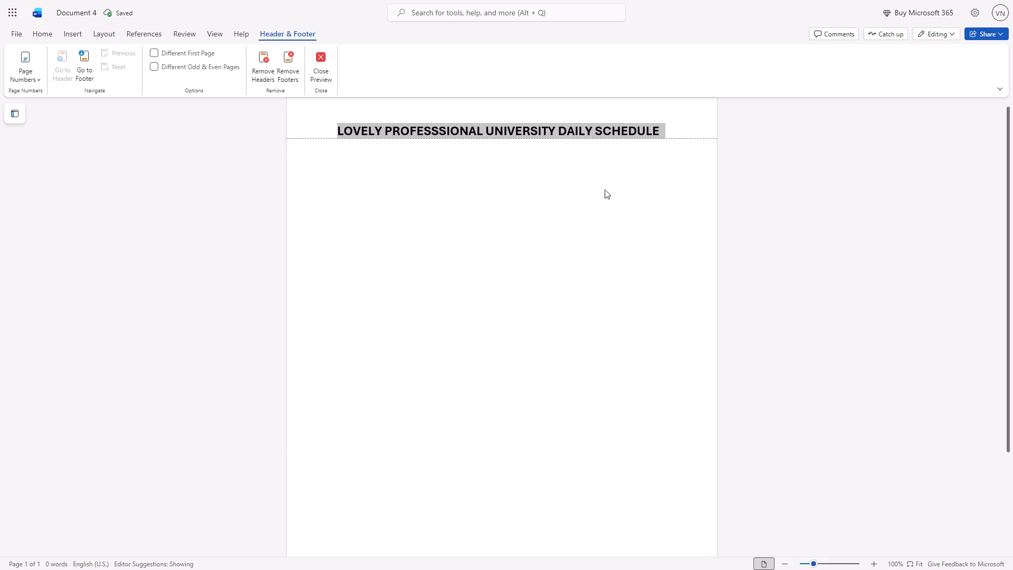
{"action": "left_click", "coordinate": [582, 174]}
{"action": "double_click", "coordinate": [565, 155]}
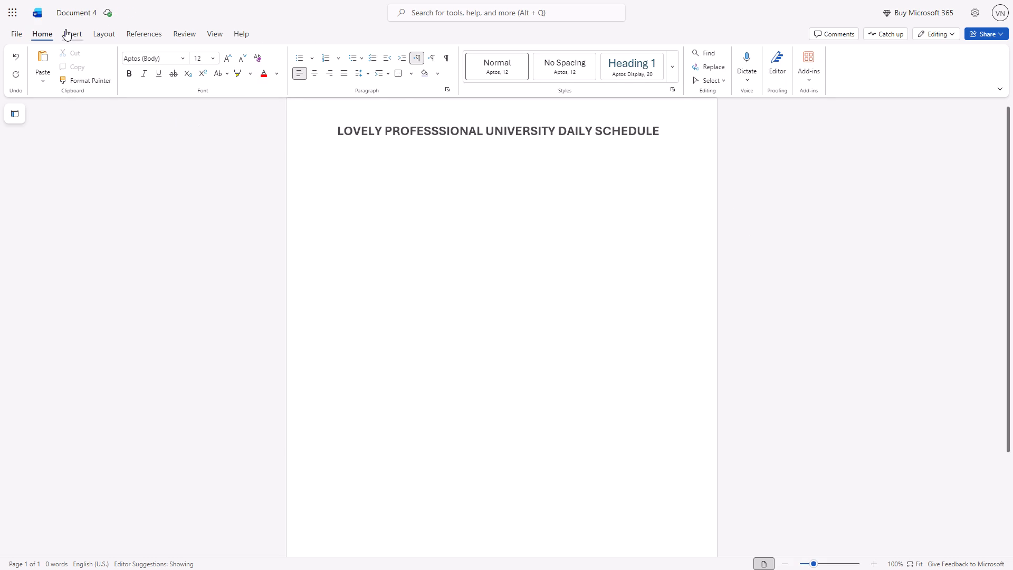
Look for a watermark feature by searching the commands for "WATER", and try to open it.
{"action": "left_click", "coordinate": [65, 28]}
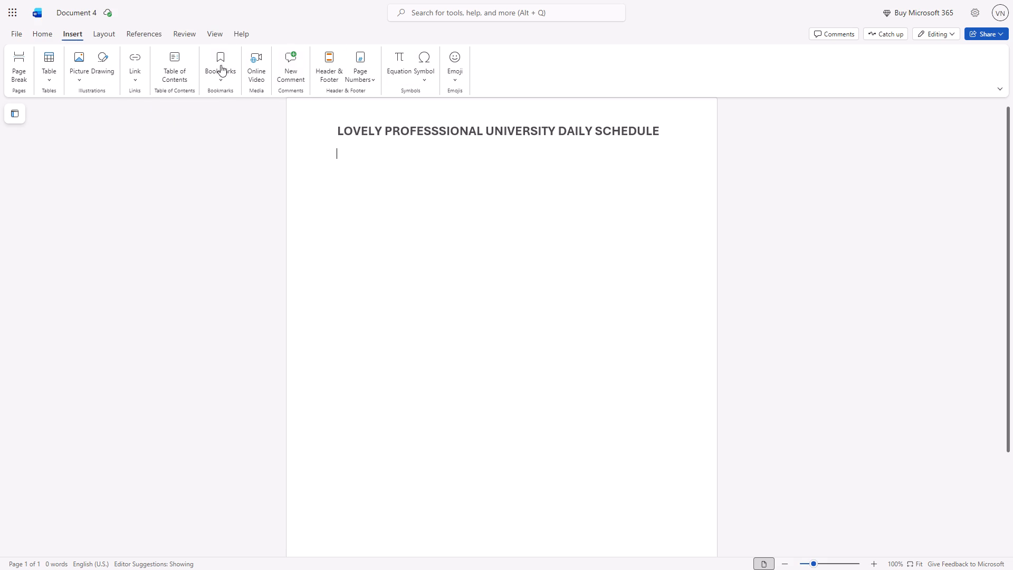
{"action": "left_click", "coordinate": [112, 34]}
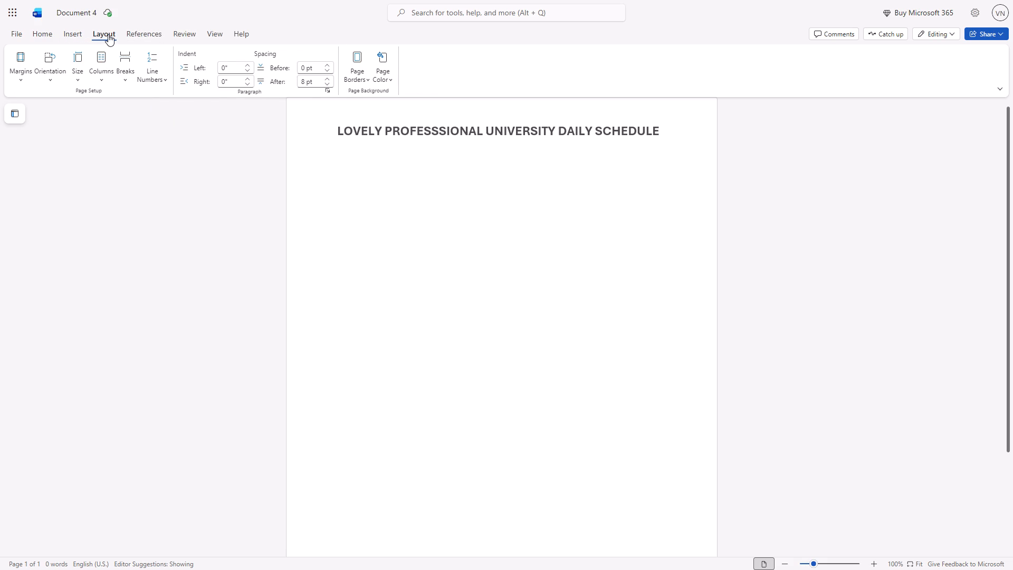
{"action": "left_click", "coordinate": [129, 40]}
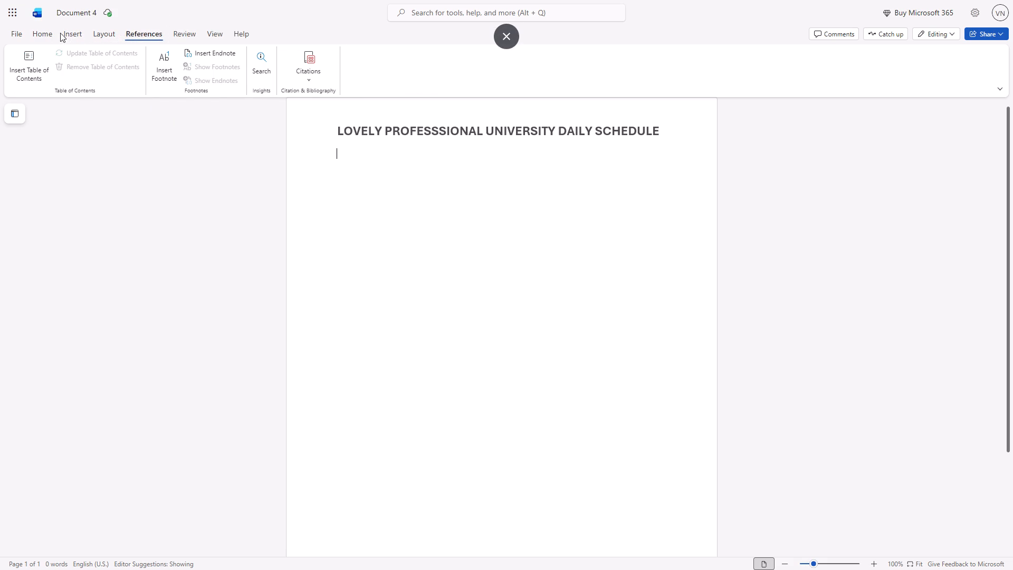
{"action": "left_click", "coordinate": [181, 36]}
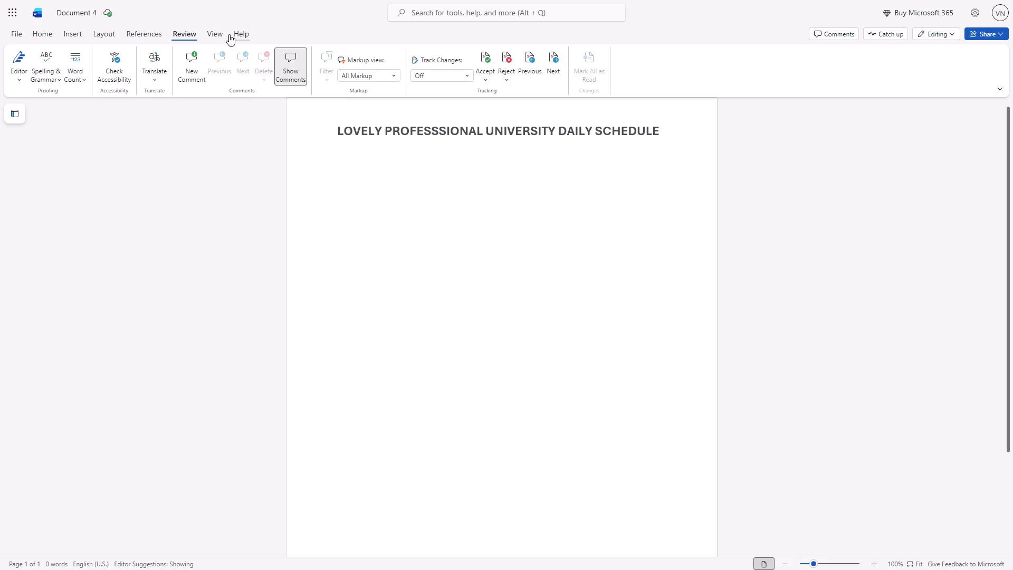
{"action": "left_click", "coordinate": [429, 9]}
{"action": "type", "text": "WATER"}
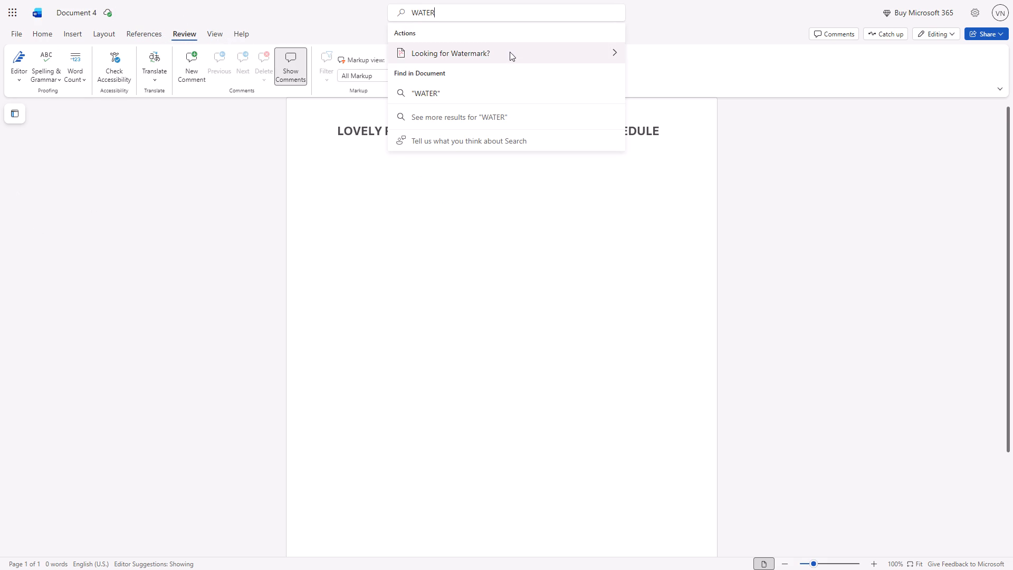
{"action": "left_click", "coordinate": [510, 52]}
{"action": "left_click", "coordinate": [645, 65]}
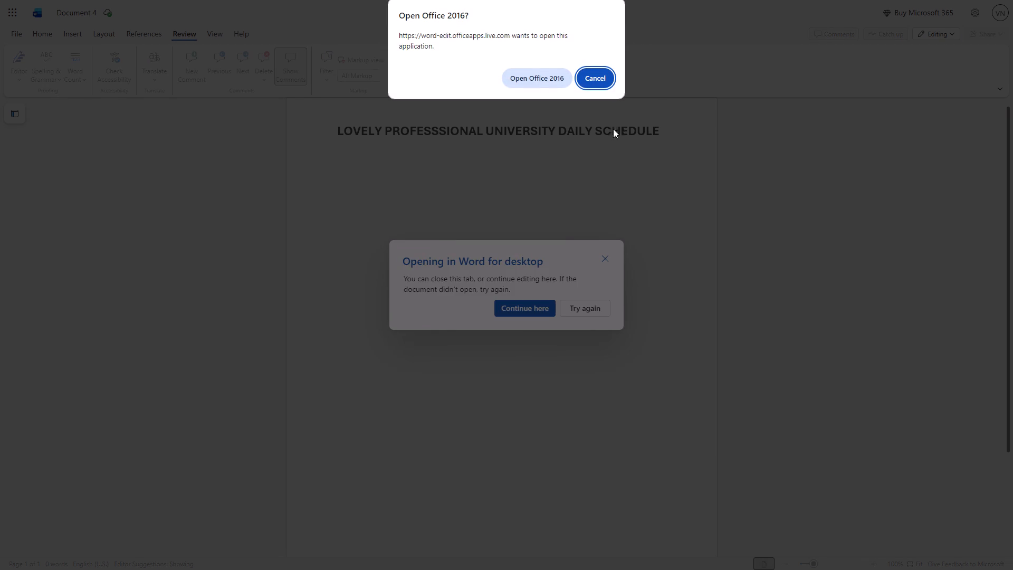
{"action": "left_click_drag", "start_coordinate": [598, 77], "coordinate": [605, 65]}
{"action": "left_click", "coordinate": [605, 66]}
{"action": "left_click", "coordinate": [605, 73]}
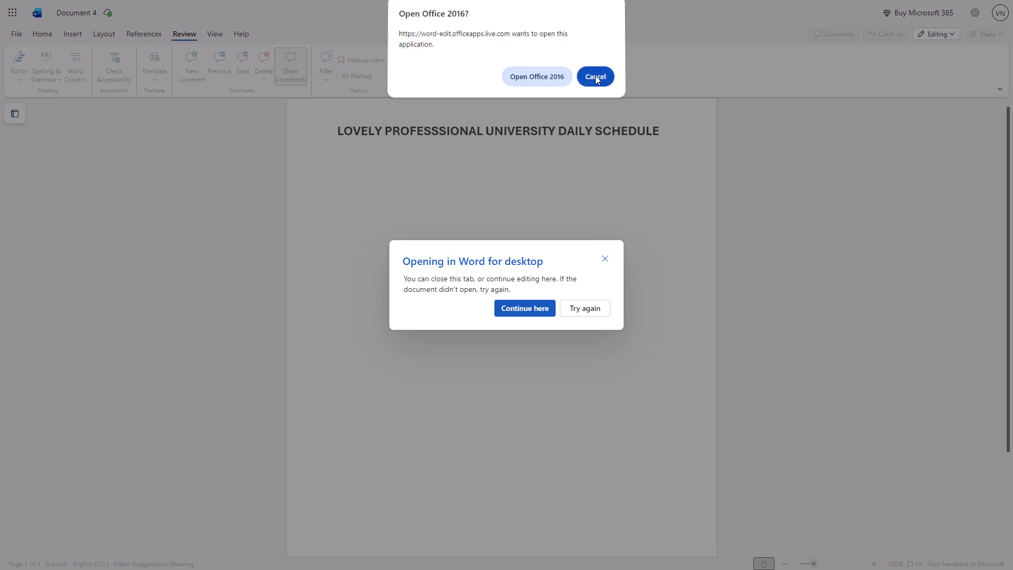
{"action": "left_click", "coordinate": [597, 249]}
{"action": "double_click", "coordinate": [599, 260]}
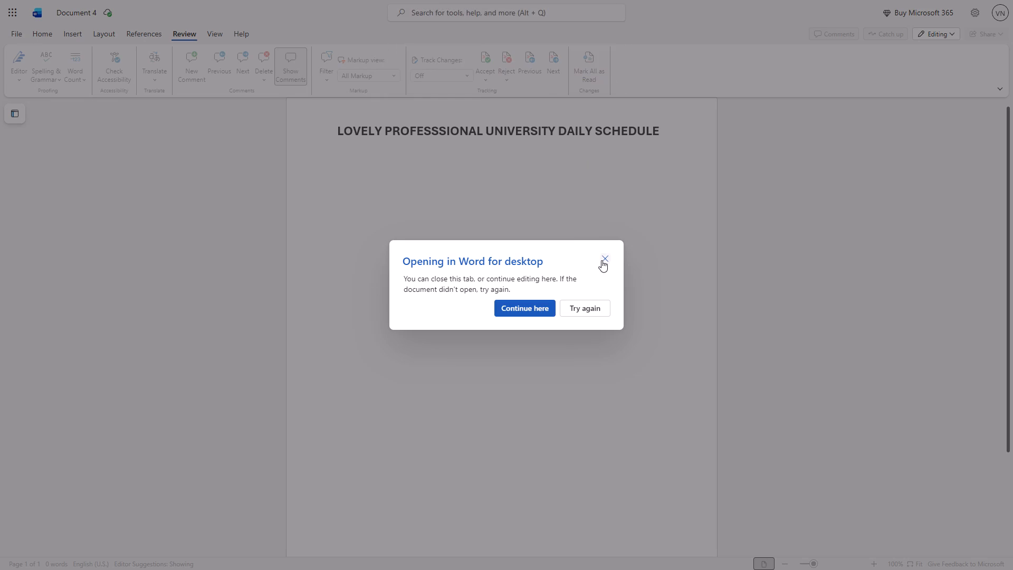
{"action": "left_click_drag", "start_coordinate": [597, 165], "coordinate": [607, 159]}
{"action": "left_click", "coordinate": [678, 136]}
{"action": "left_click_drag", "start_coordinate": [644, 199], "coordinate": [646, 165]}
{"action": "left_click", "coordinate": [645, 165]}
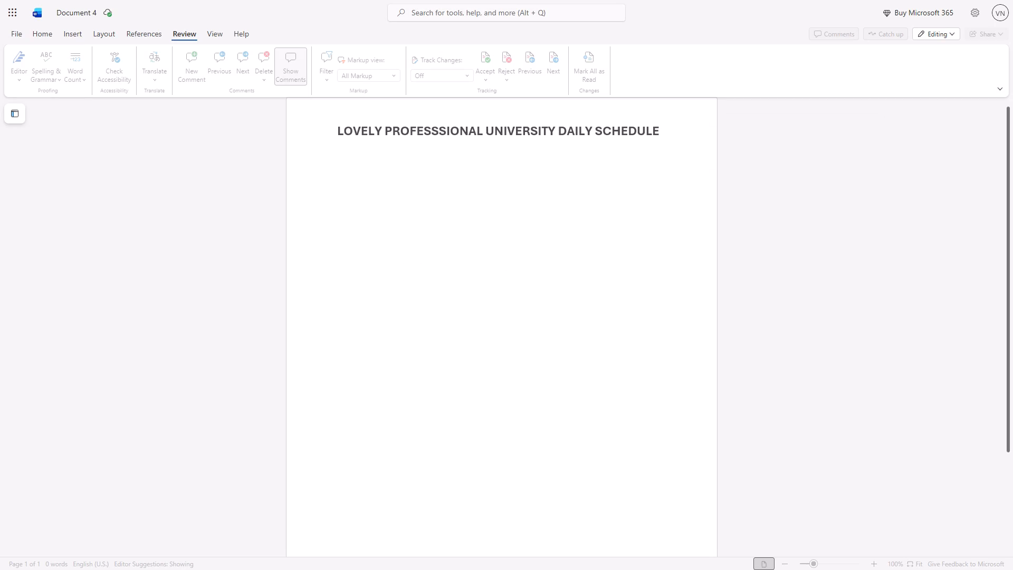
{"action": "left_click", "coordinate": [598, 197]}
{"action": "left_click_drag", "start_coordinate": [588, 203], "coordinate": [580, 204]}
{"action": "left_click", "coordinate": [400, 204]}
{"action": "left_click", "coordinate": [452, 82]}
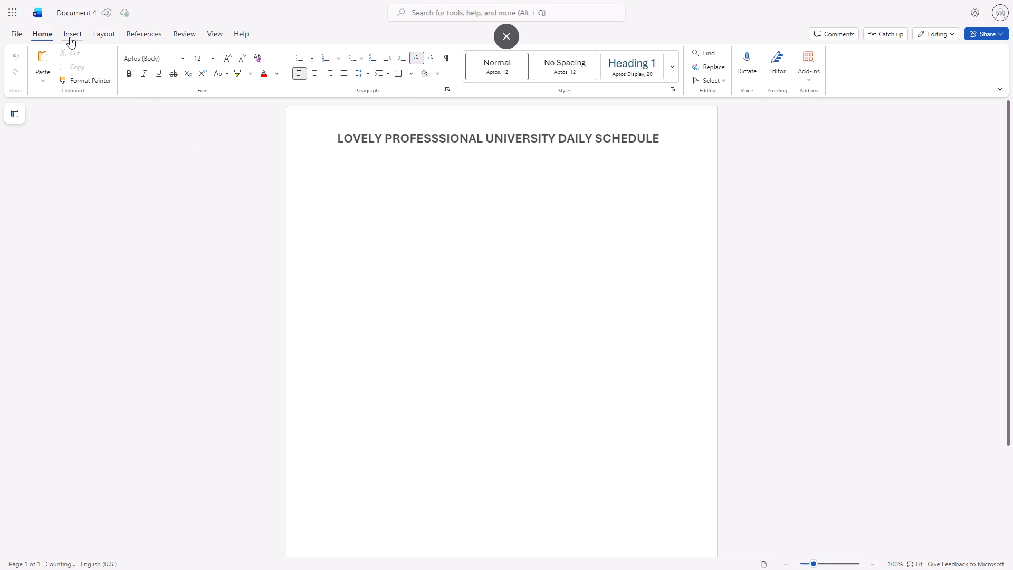
Insert a table with two columns and eight rows below the header.
{"action": "left_click", "coordinate": [70, 37]}
{"action": "left_click", "coordinate": [52, 74]}
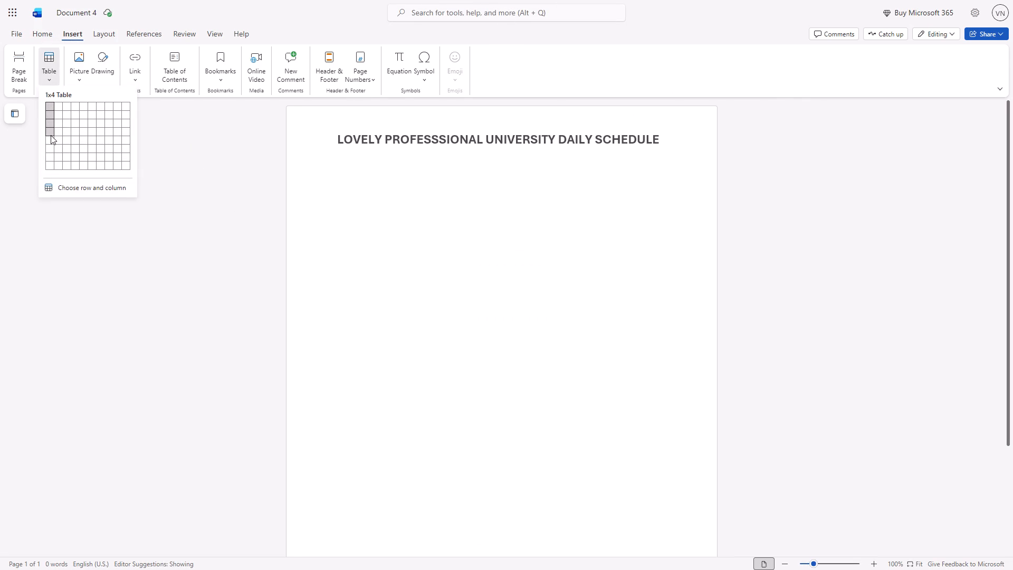
{"action": "left_click_drag", "start_coordinate": [599, 251], "coordinate": [598, 242]}
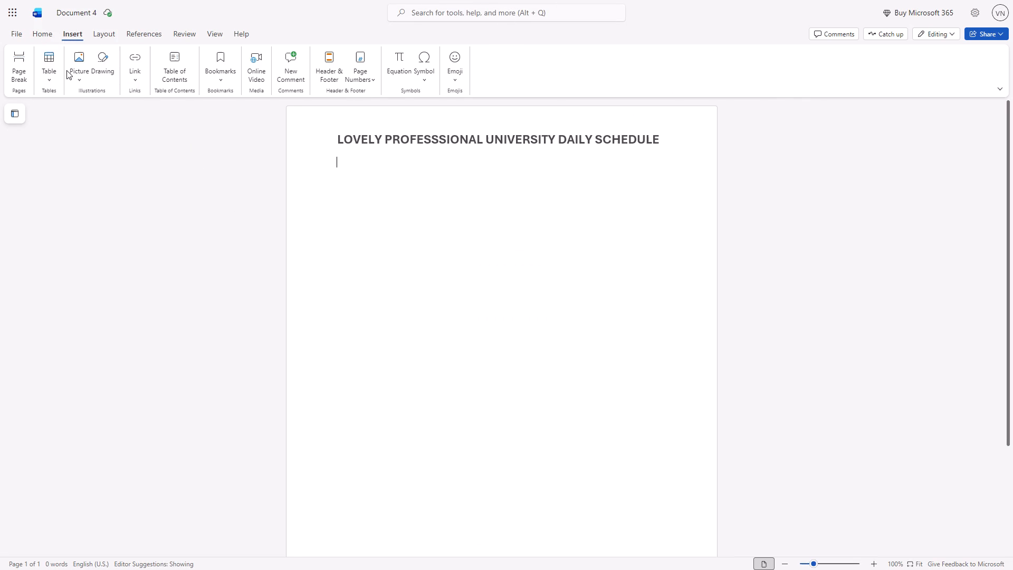
{"action": "left_click", "coordinate": [59, 72]}
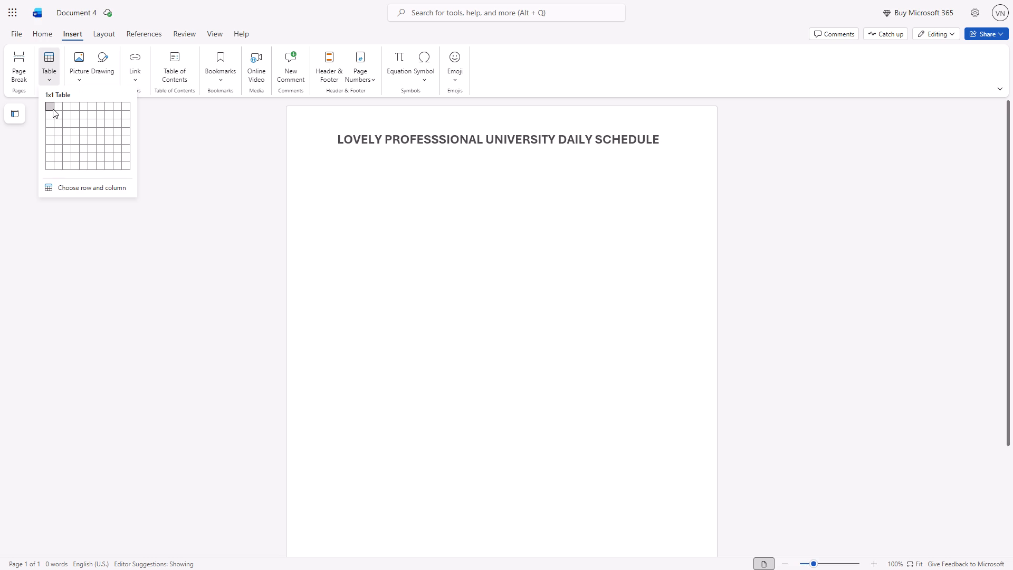
{"action": "left_click", "coordinate": [405, 237]}
{"action": "double_click", "coordinate": [352, 185]}
{"action": "left_click", "coordinate": [345, 169]}
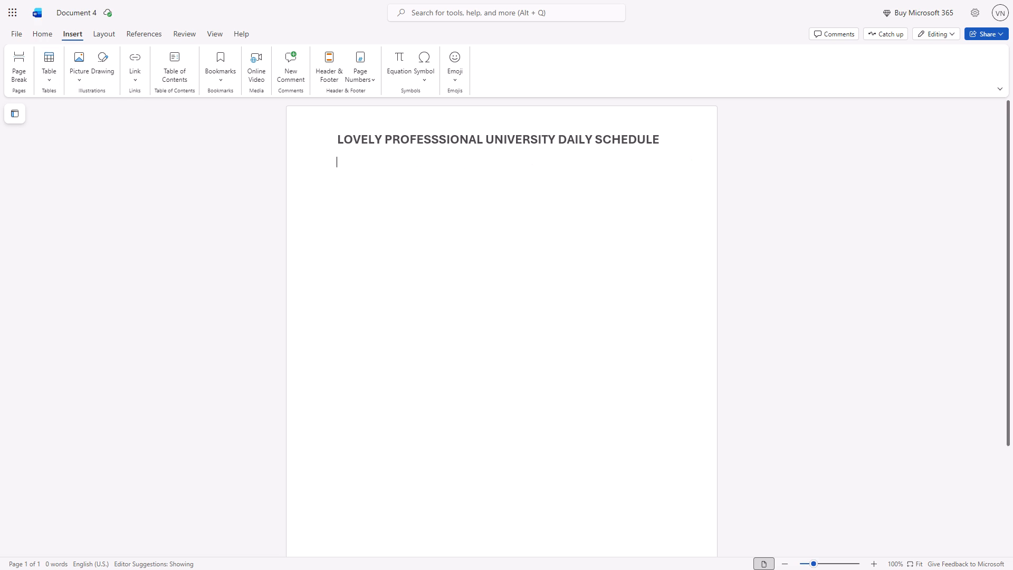
{"action": "left_click", "coordinate": [346, 170]}
{"action": "left_click", "coordinate": [46, 64]}
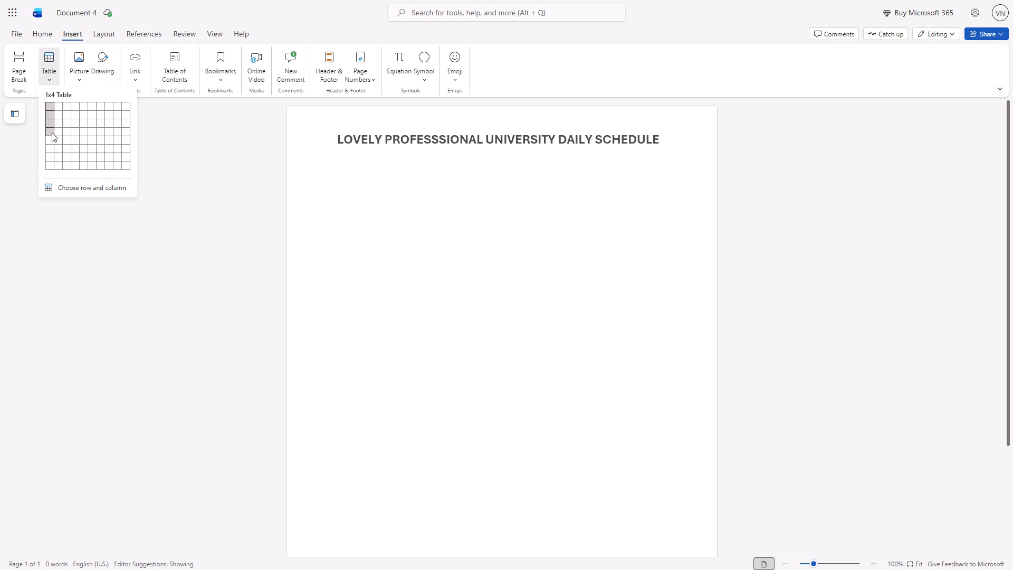
{"action": "left_click", "coordinate": [59, 165]}
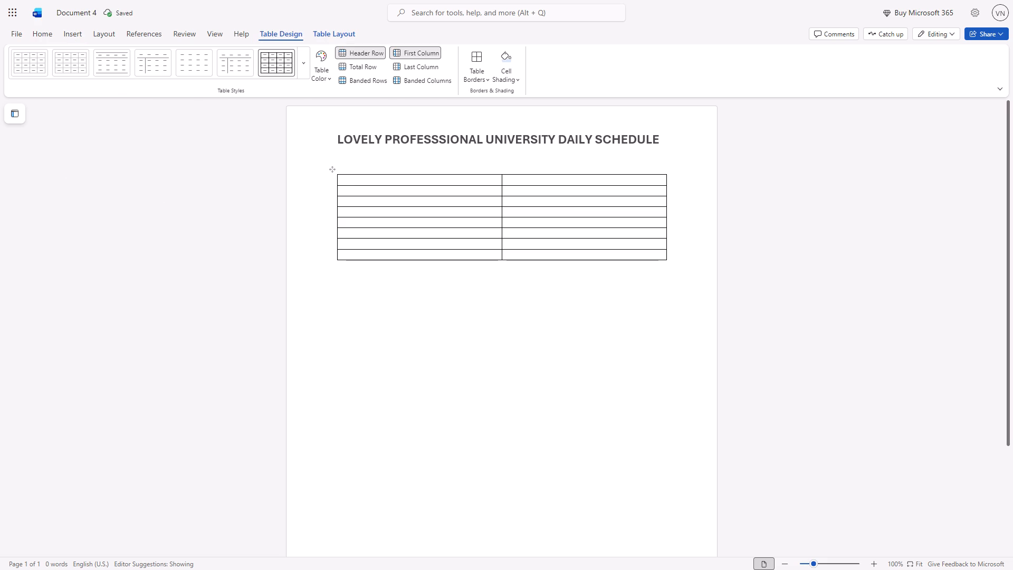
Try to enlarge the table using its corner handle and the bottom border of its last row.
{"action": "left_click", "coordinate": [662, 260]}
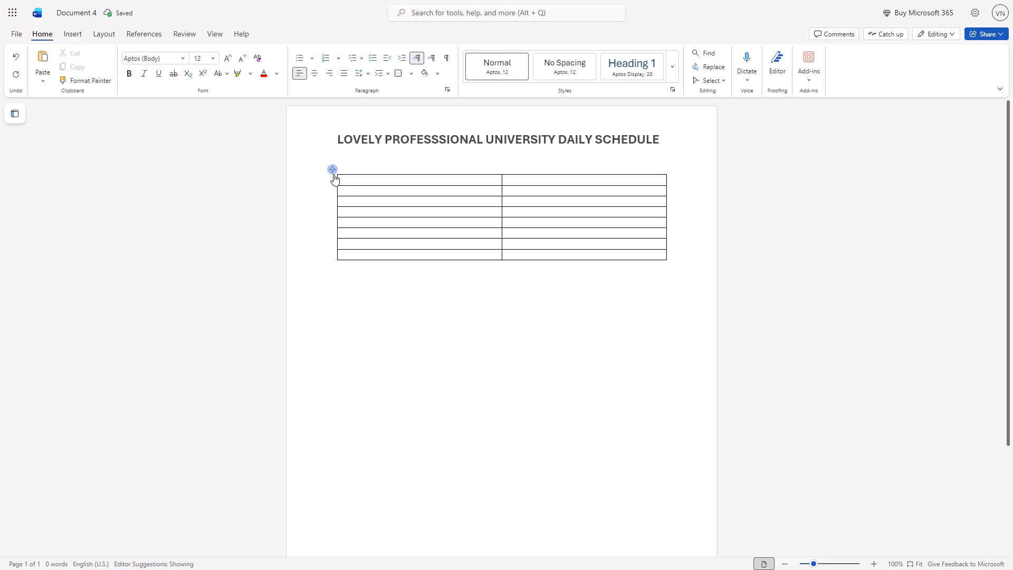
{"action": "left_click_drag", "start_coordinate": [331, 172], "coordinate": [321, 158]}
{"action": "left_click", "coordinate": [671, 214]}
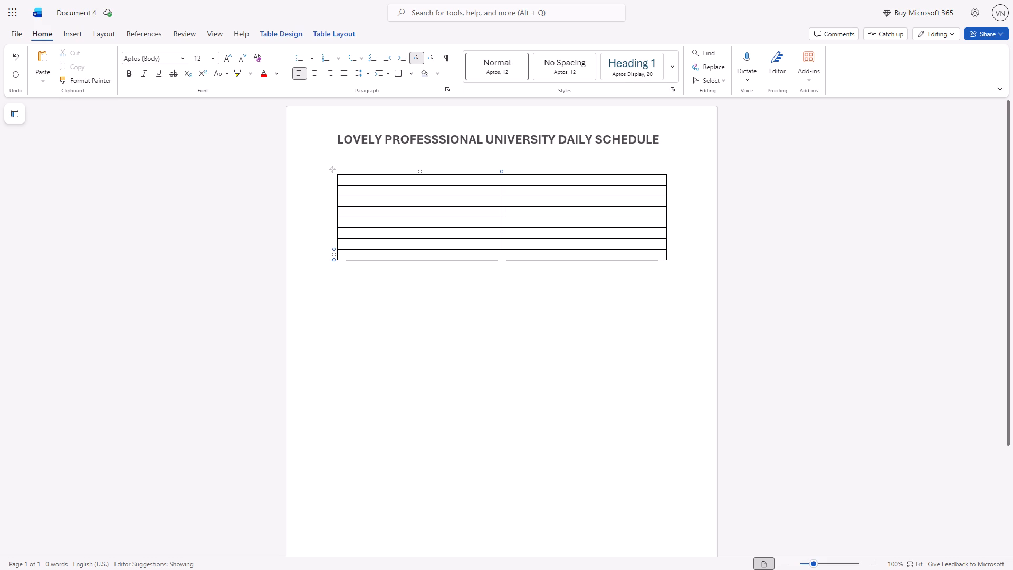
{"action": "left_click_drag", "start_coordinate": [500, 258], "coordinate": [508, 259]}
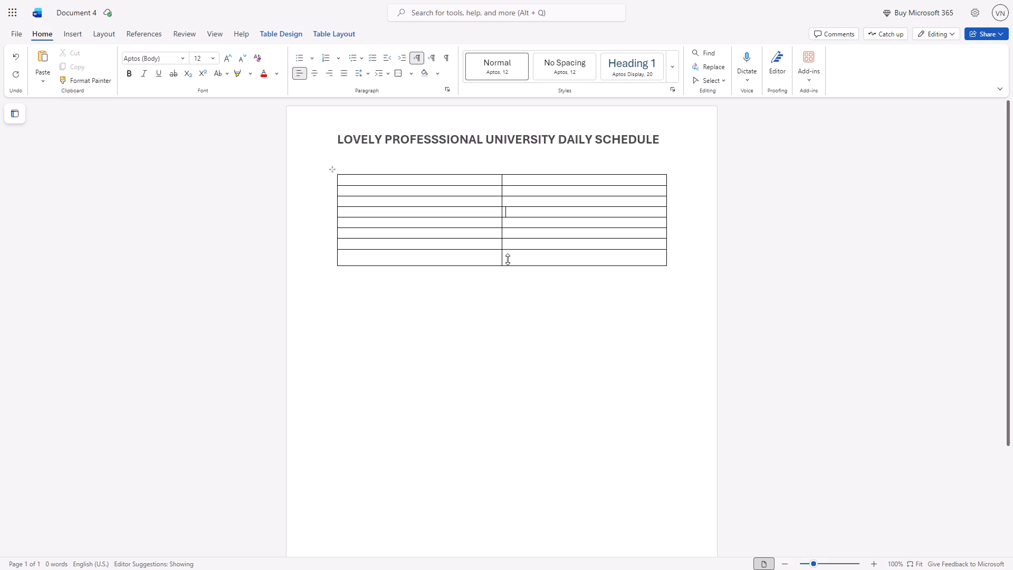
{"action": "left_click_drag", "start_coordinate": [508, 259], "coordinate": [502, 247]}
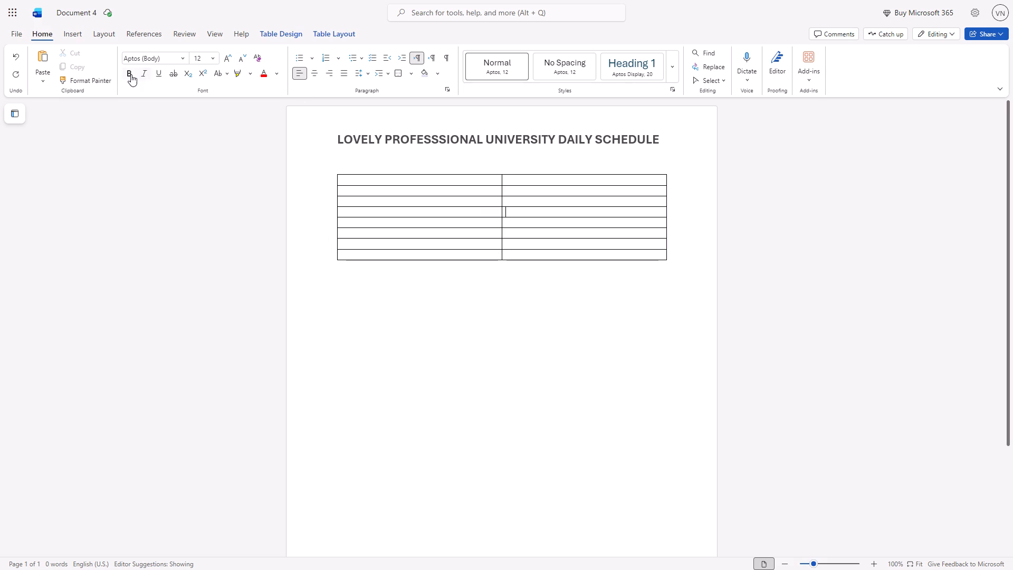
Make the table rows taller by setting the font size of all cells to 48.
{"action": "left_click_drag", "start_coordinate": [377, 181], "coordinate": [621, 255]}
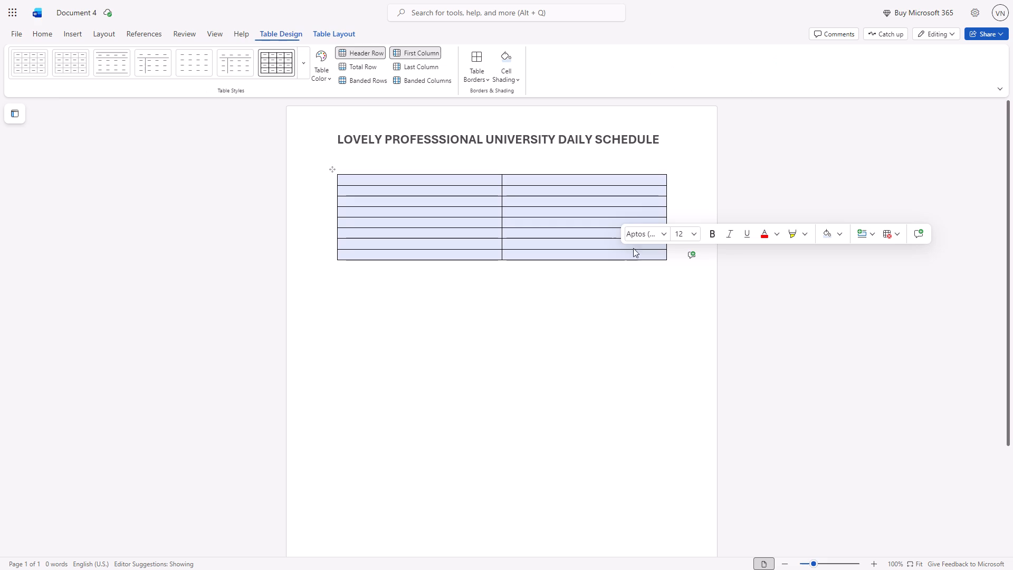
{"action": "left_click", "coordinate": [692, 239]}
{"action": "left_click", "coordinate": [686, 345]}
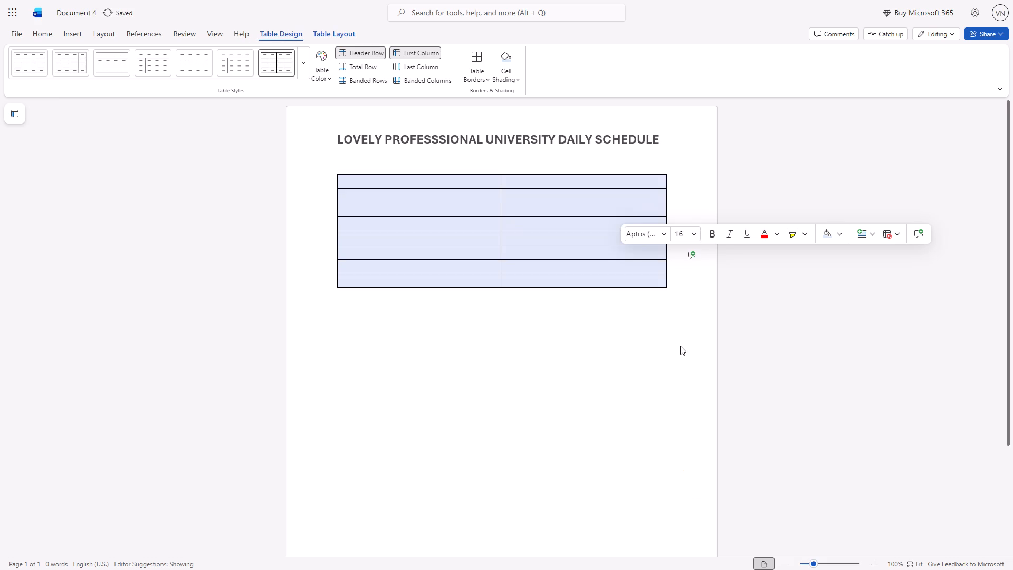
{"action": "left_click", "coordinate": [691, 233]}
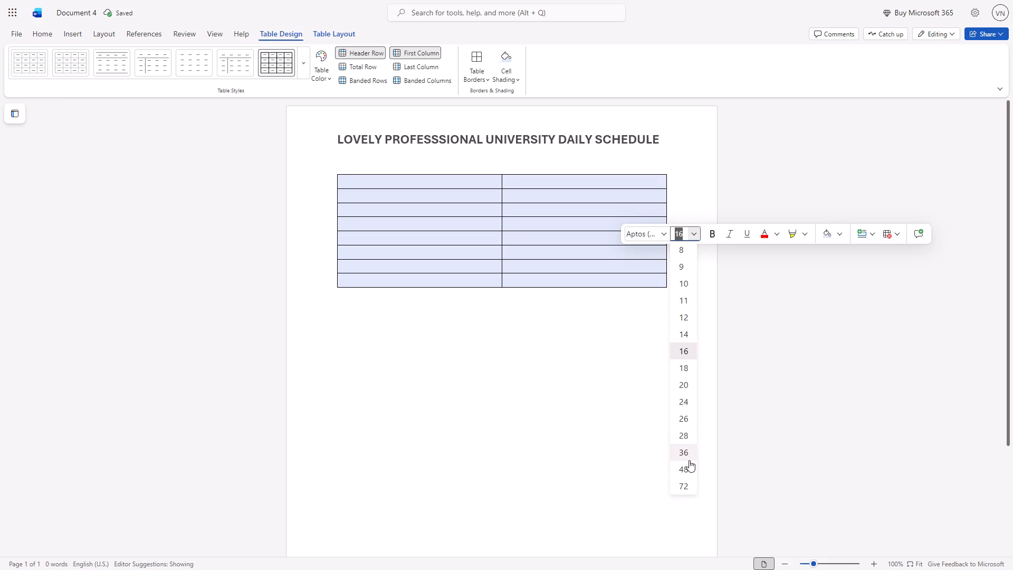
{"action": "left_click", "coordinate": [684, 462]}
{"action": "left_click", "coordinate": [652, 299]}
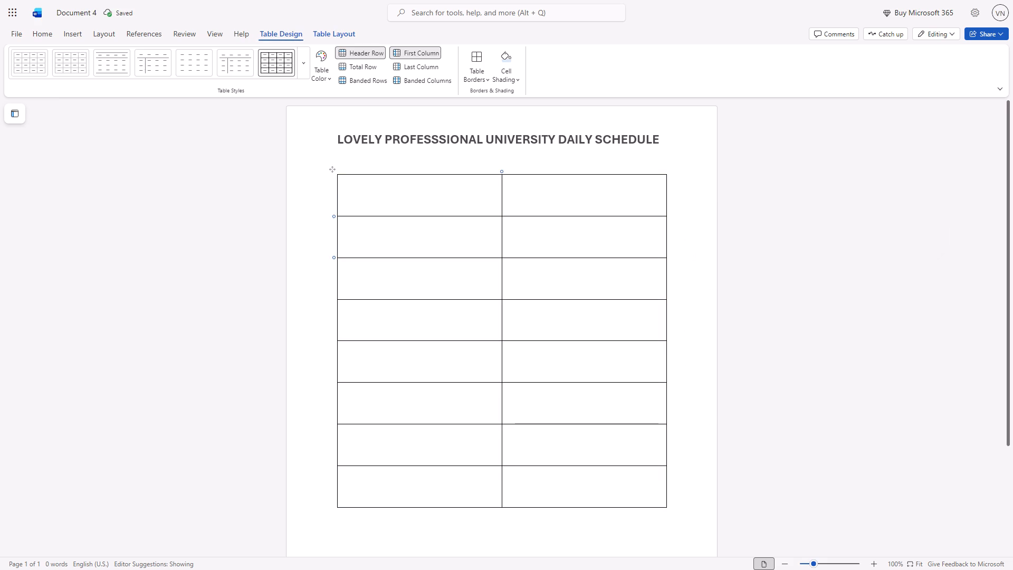
Set the font size of all table cells and the paragraph below the table to 60.
{"action": "left_click_drag", "start_coordinate": [441, 193], "coordinate": [750, 555]}
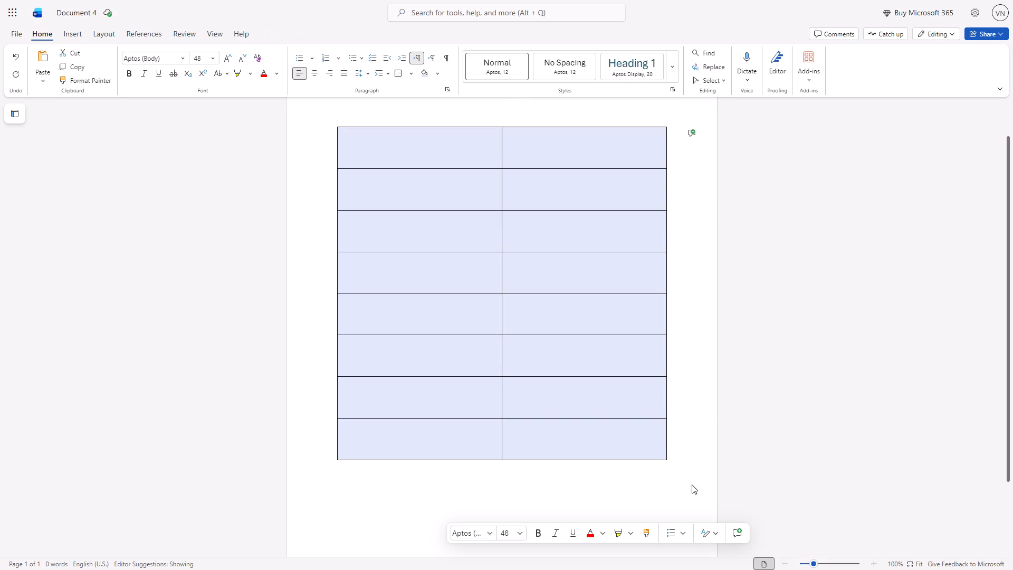
{"action": "left_click", "coordinate": [517, 530]}
{"action": "left_click", "coordinate": [517, 519]}
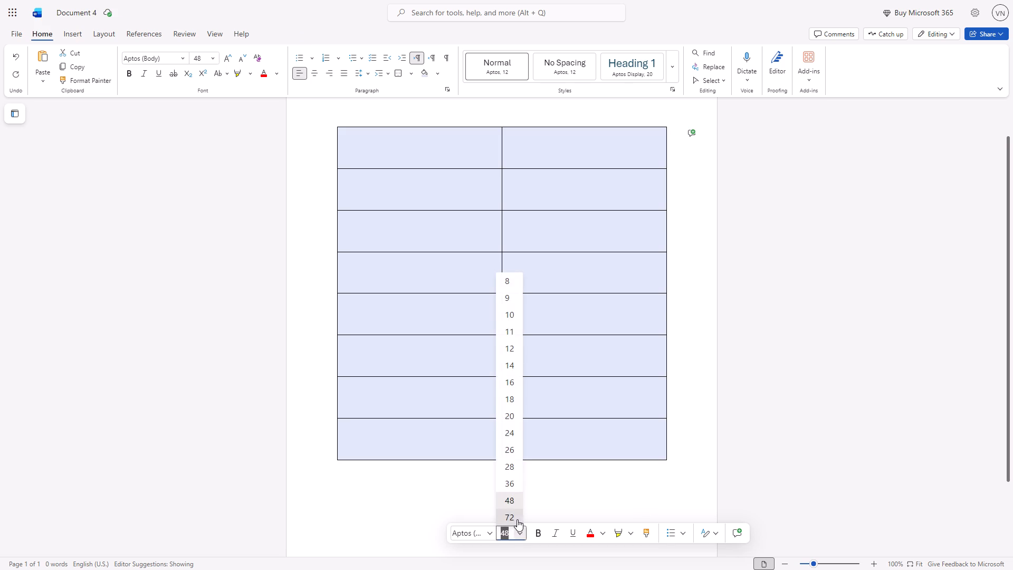
{"action": "left_click", "coordinate": [498, 539]}
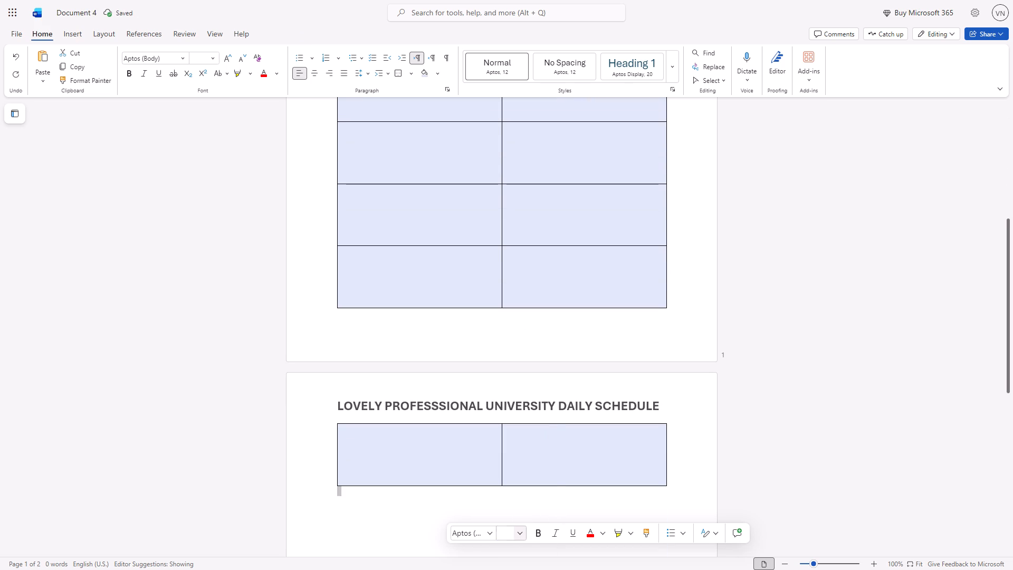
{"action": "double_click", "coordinate": [502, 536]}
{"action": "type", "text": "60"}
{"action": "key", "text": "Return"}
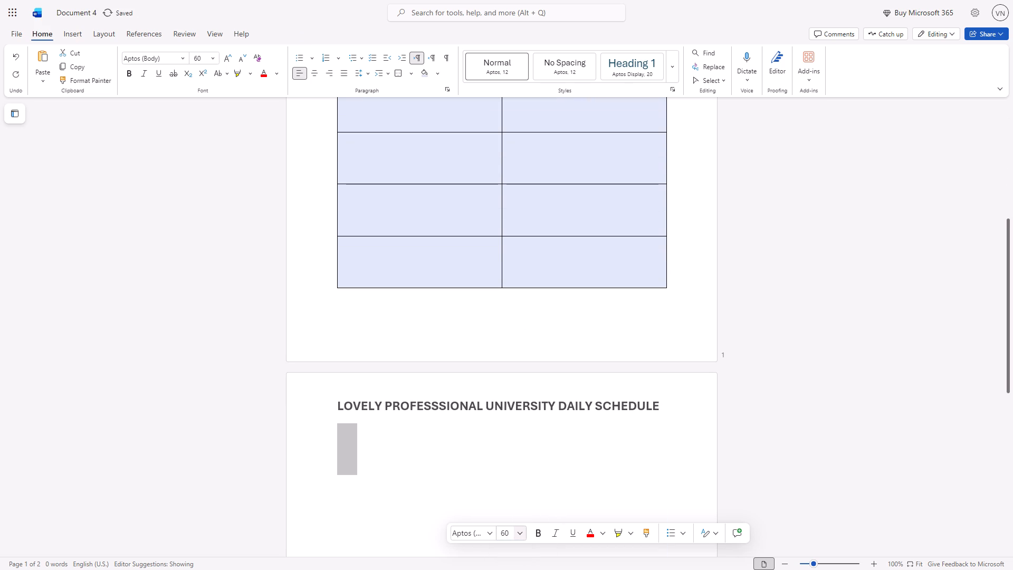
{"action": "left_click", "coordinate": [521, 267]}
Insert a new column between the two existing columns of the table.
{"action": "scroll", "coordinate": [514, 272], "scroll_direction": "up", "scroll_amount": 3}
{"action": "scroll", "coordinate": [419, 189], "scroll_direction": "up", "scroll_amount": 4}
{"action": "left_click", "coordinate": [433, 189]}
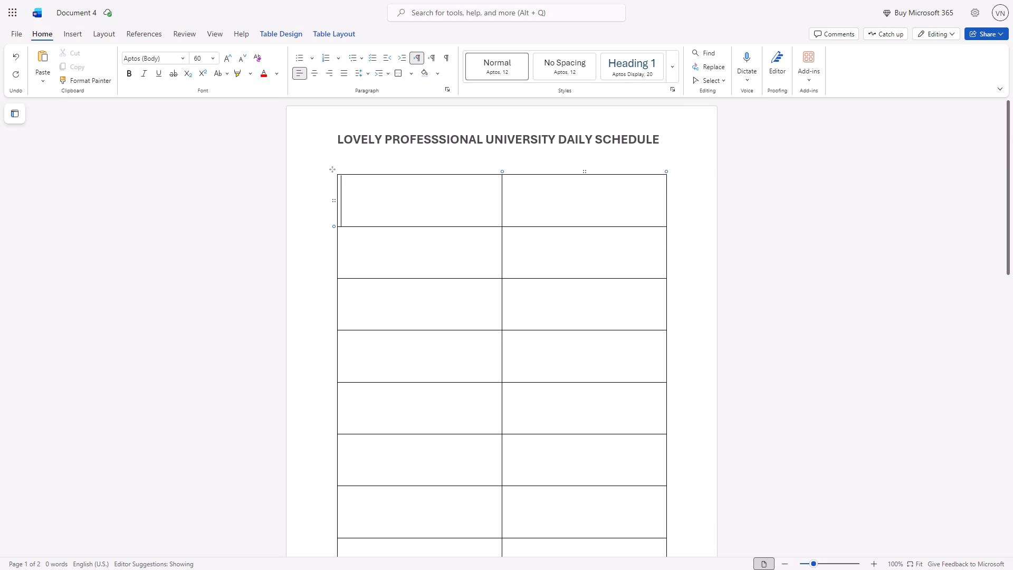
{"action": "left_click", "coordinate": [500, 169]}
Enter the headings TIME and WORK in the first two cells of the table's top row.
{"action": "left_click", "coordinate": [398, 215]}
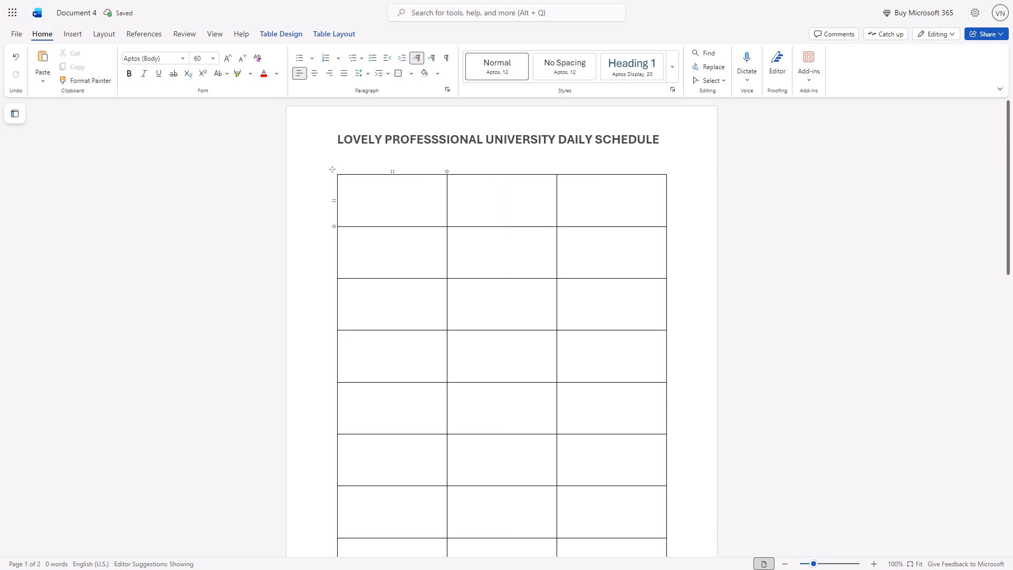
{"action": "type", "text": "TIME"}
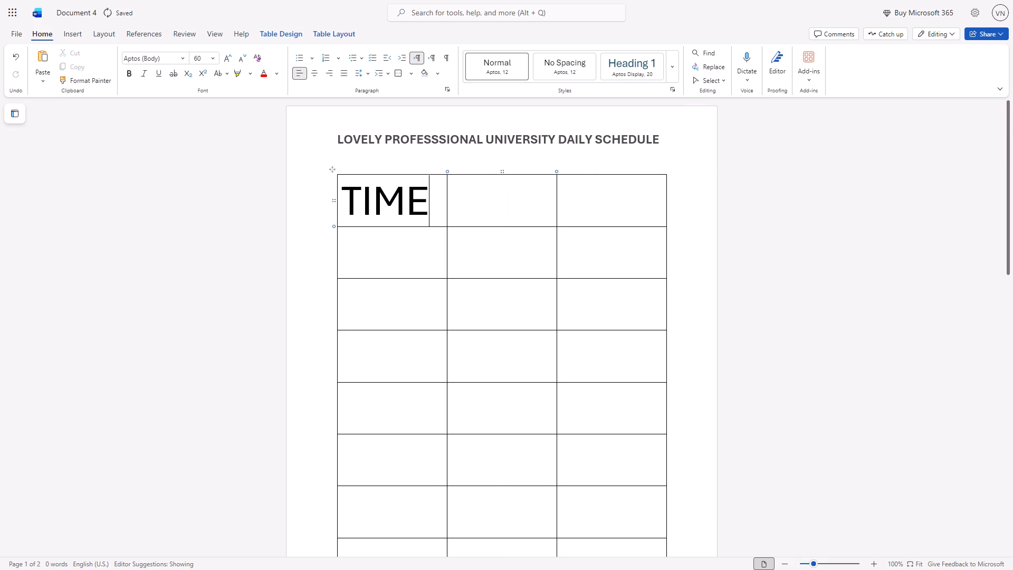
{"action": "left_click", "coordinate": [454, 208]}
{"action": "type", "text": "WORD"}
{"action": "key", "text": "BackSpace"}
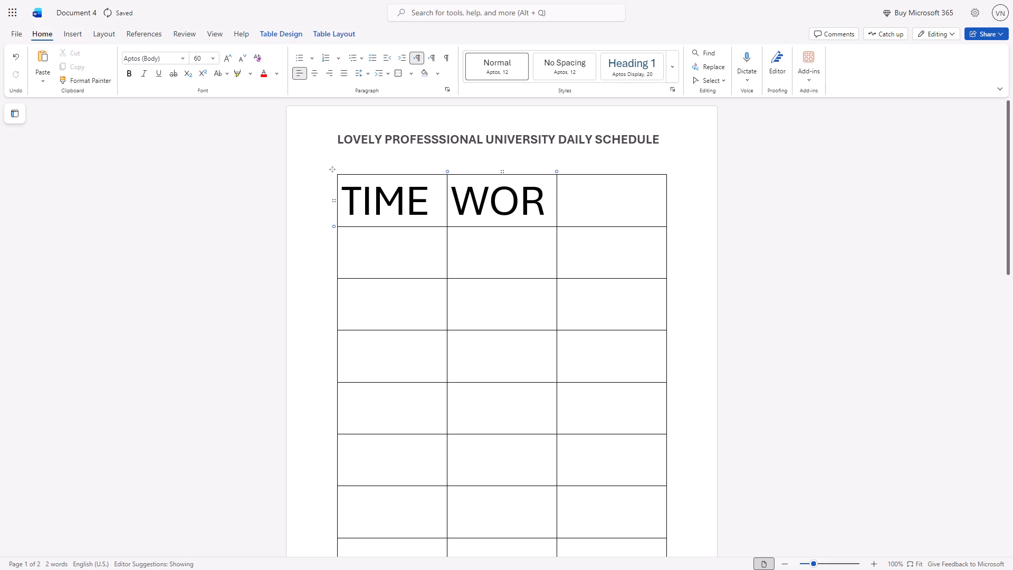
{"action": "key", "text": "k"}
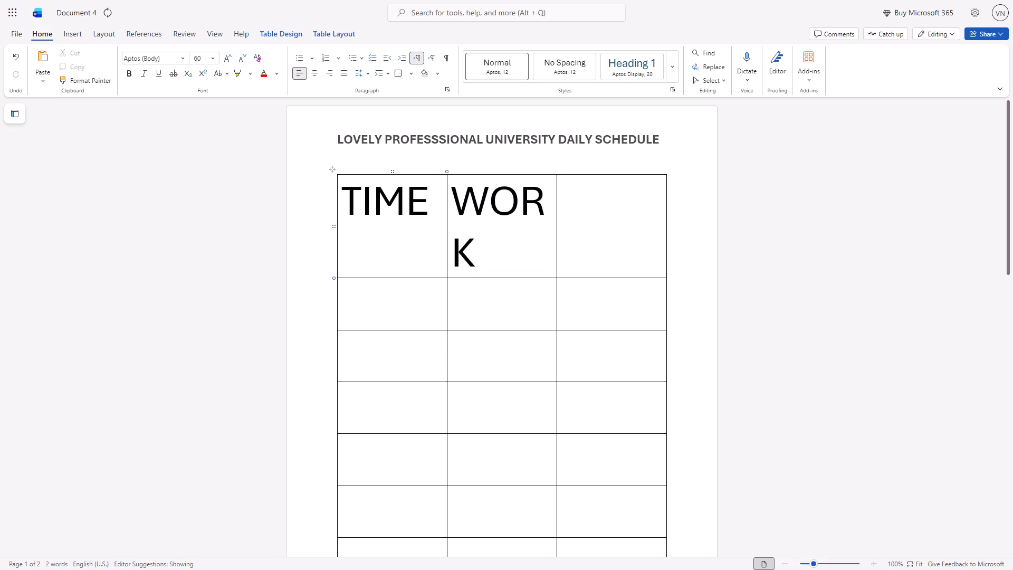
Set the font size of the WORK and TIME headings to 36.
{"action": "left_click_drag", "start_coordinate": [341, 201], "coordinate": [610, 212]}
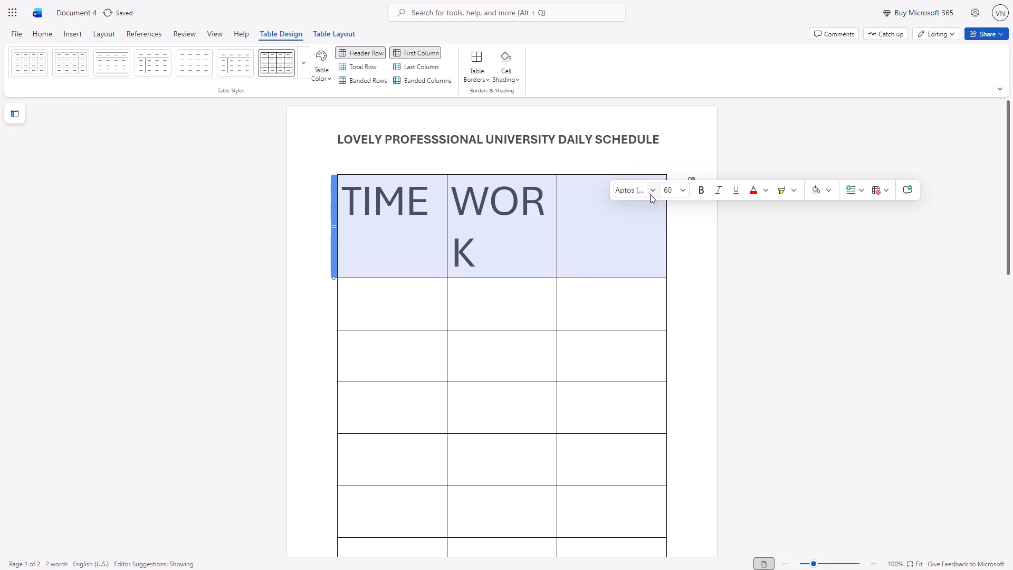
{"action": "left_click", "coordinate": [484, 217]}
{"action": "left_click_drag", "start_coordinate": [457, 199], "coordinate": [537, 218]}
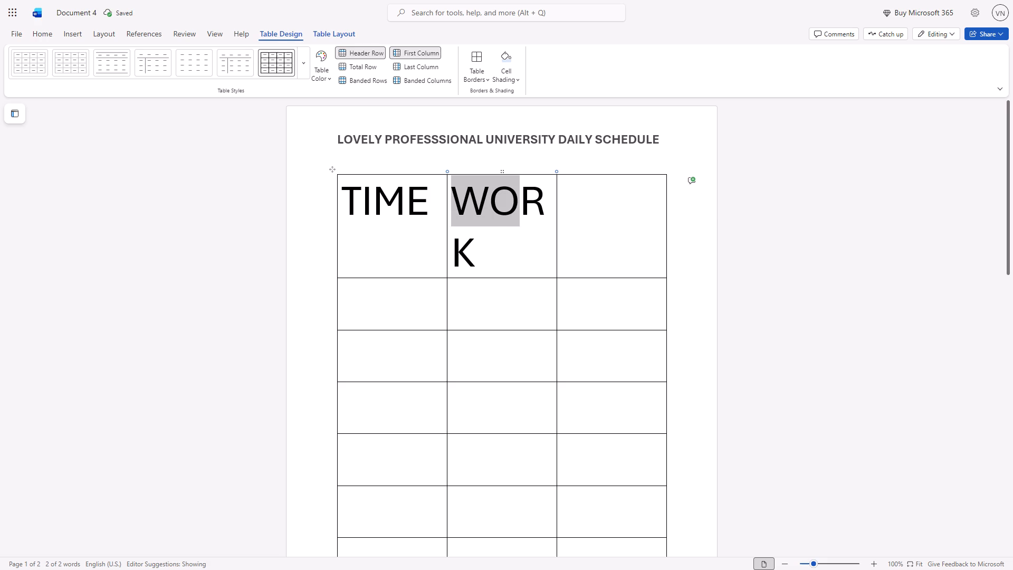
{"action": "left_click_drag", "start_coordinate": [537, 218], "coordinate": [539, 245]}
{"action": "left_click", "coordinate": [606, 226]}
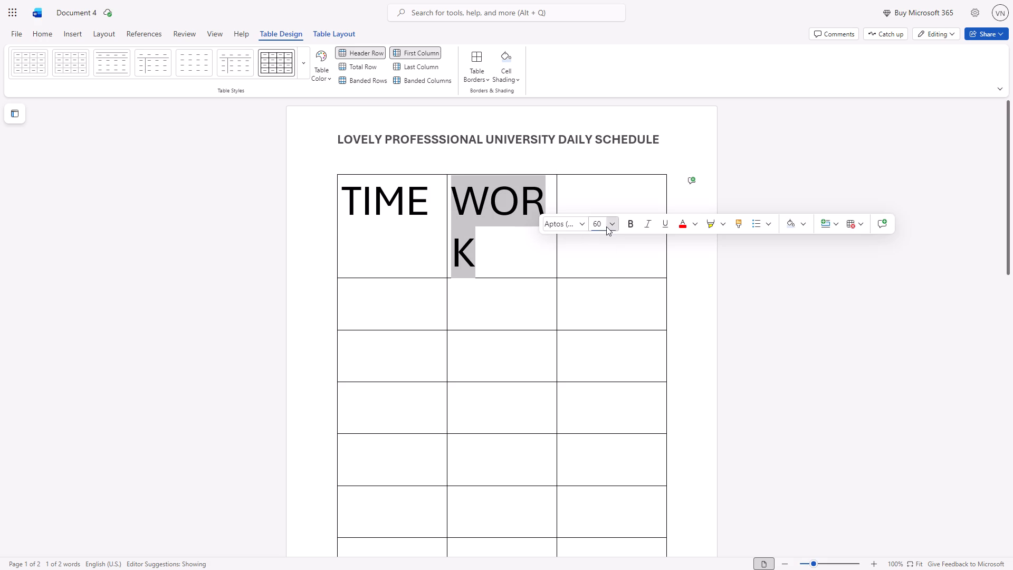
{"action": "left_click", "coordinate": [601, 436]}
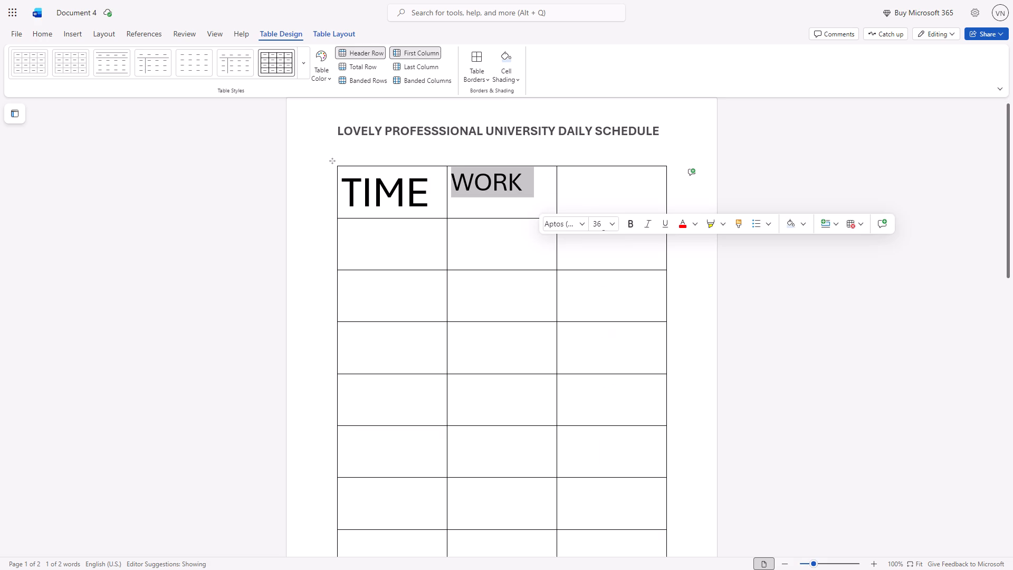
{"action": "left_click_drag", "start_coordinate": [345, 195], "coordinate": [413, 192]}
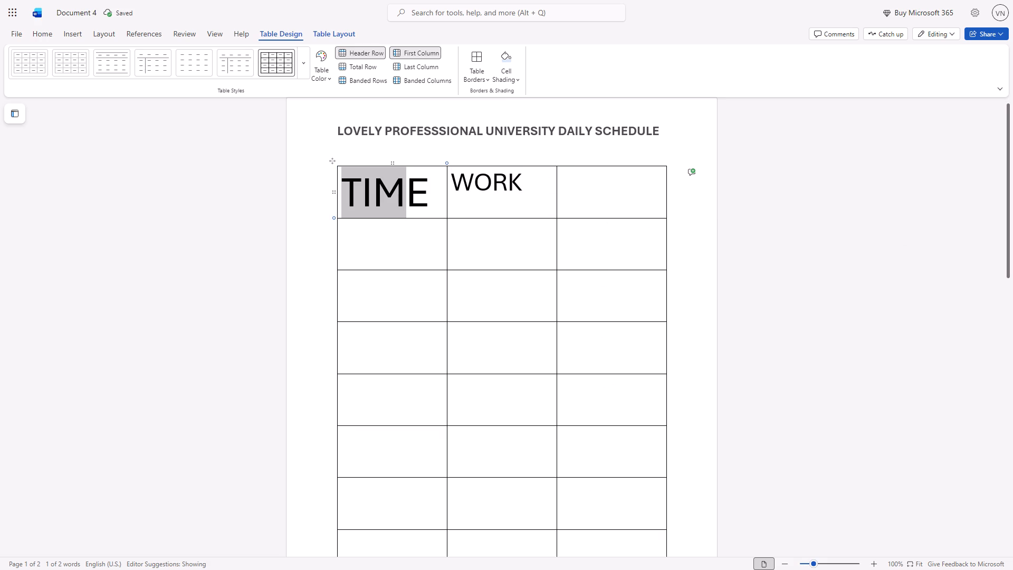
{"action": "left_click_drag", "start_coordinate": [413, 192], "coordinate": [429, 192]}
{"action": "left_click", "coordinate": [496, 175]}
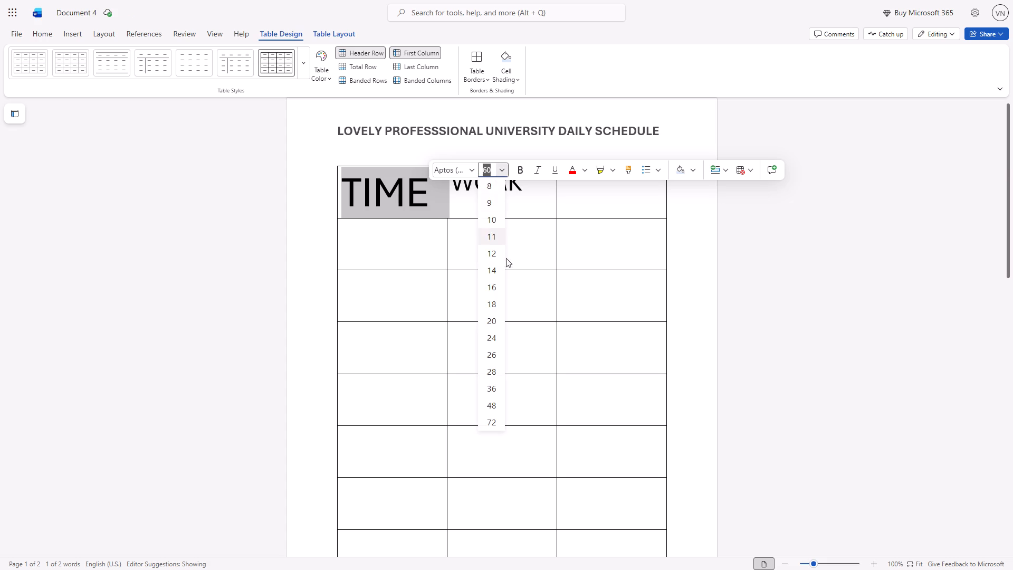
{"action": "left_click", "coordinate": [493, 388]}
Enter the heading PROMISE in the third cell of the top row.
{"action": "left_click_drag", "start_coordinate": [572, 207], "coordinate": [583, 185]}
{"action": "left_click", "coordinate": [592, 193]}
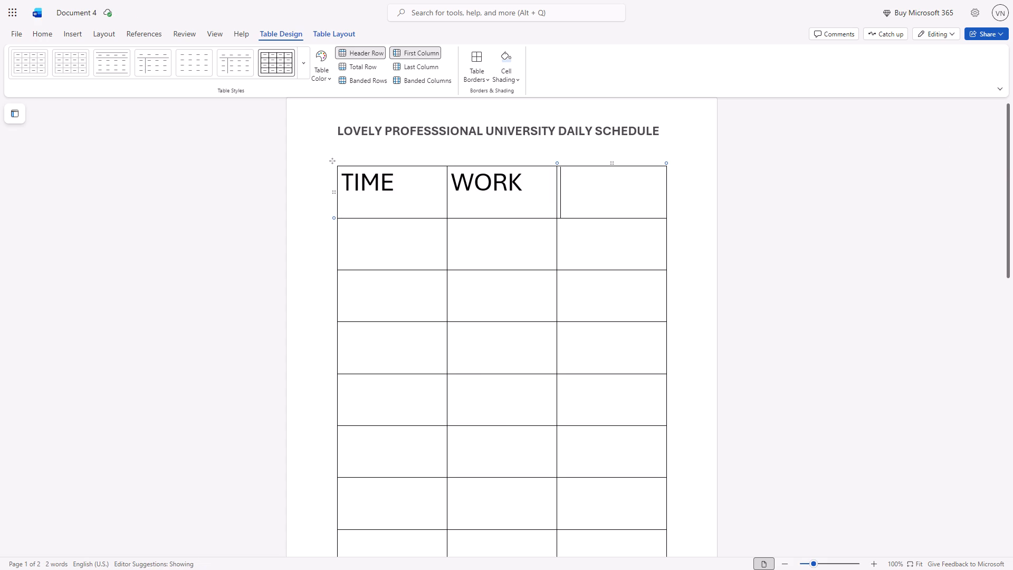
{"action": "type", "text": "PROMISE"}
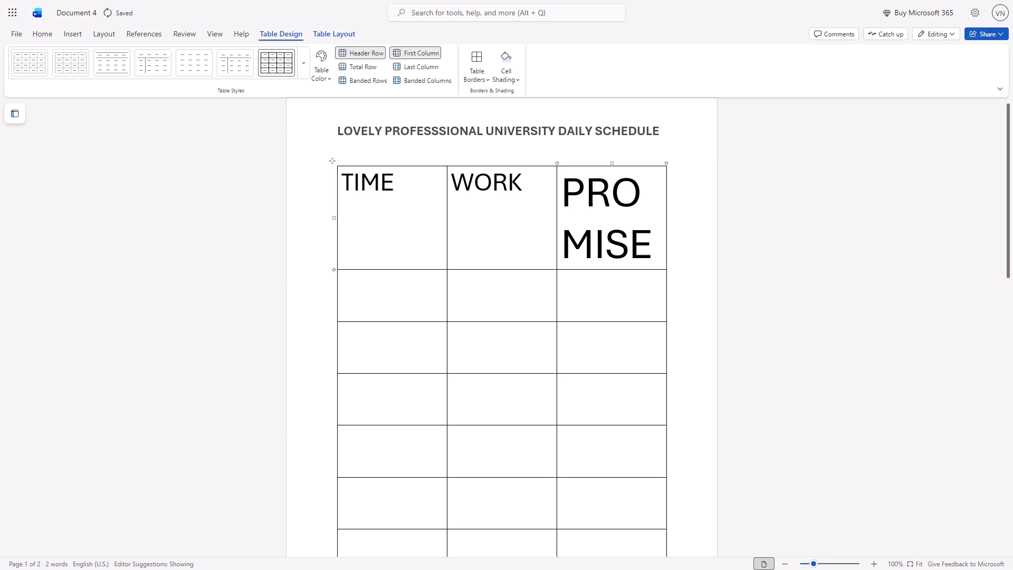
Reduce the font size of the PROMISE heading to 28 so the word fits on one line.
{"action": "left_click_drag", "start_coordinate": [570, 194], "coordinate": [680, 272]}
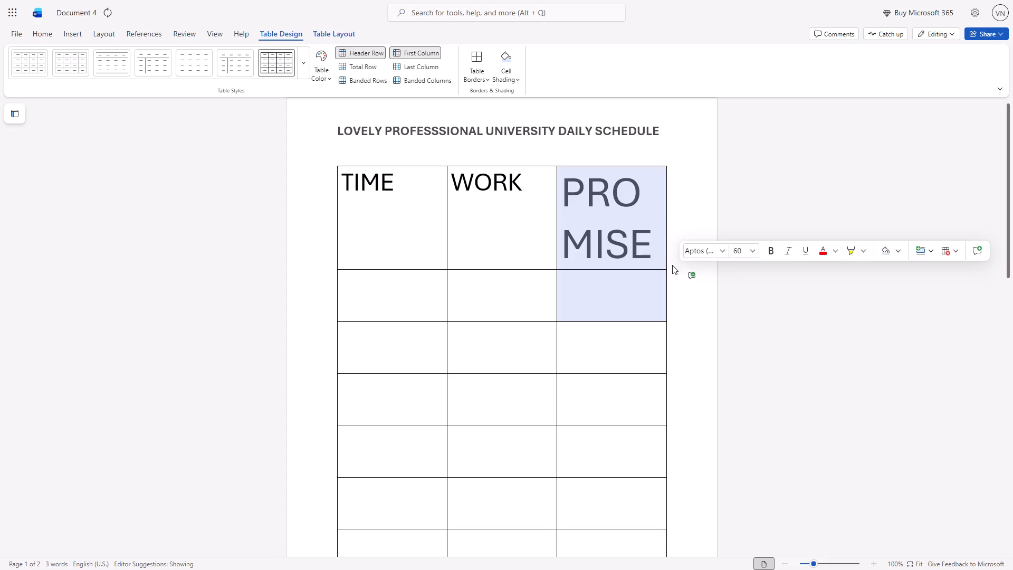
{"action": "left_click", "coordinate": [600, 200]}
{"action": "left_click_drag", "start_coordinate": [559, 190], "coordinate": [654, 239]}
{"action": "left_click", "coordinate": [728, 219]}
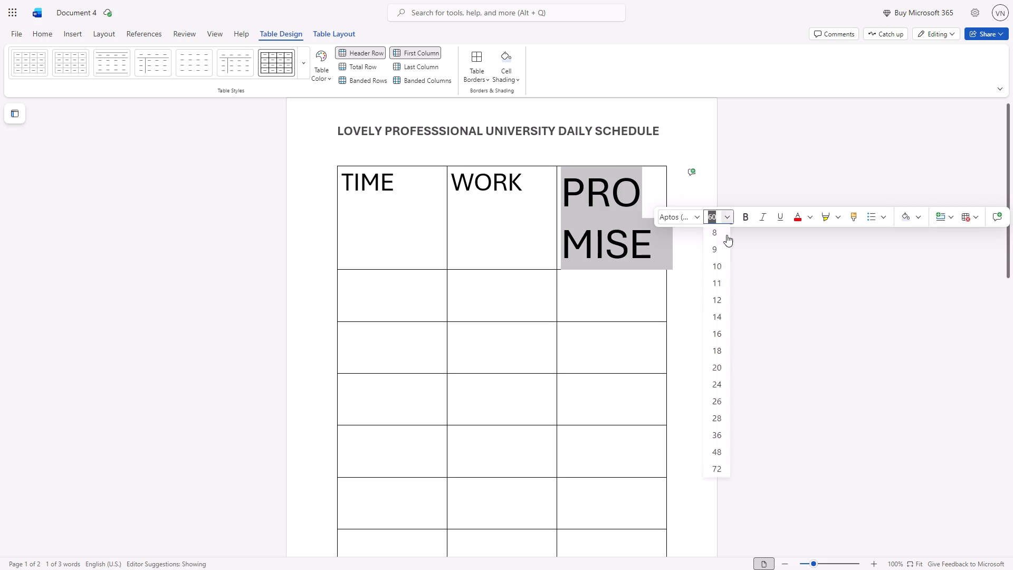
{"action": "left_click", "coordinate": [721, 450]}
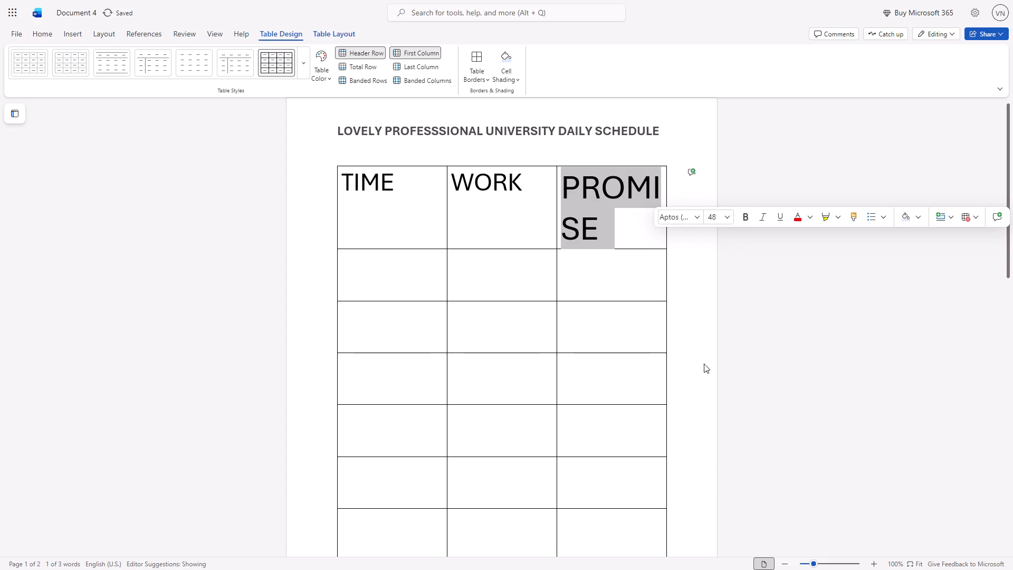
{"action": "left_click", "coordinate": [729, 217]}
{"action": "left_click", "coordinate": [714, 433]}
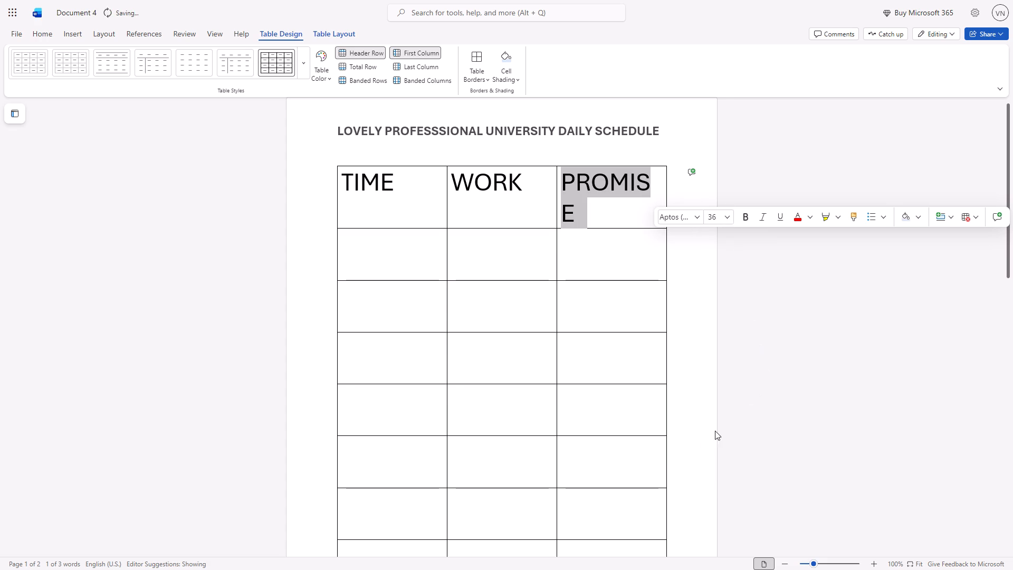
{"action": "left_click", "coordinate": [719, 220]}
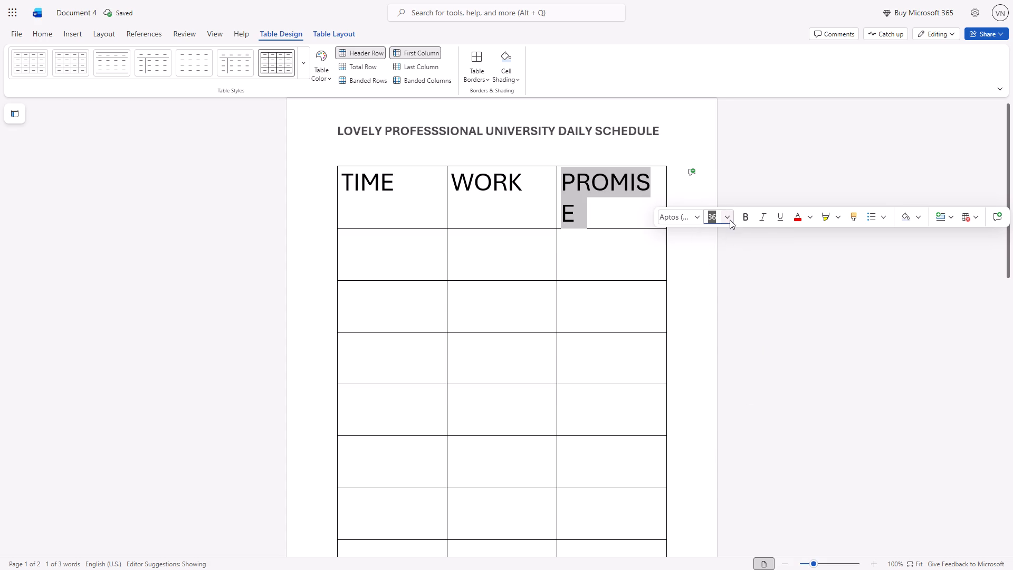
{"action": "left_click", "coordinate": [730, 220]}
{"action": "left_click", "coordinate": [712, 421]}
{"action": "left_click", "coordinate": [590, 279]}
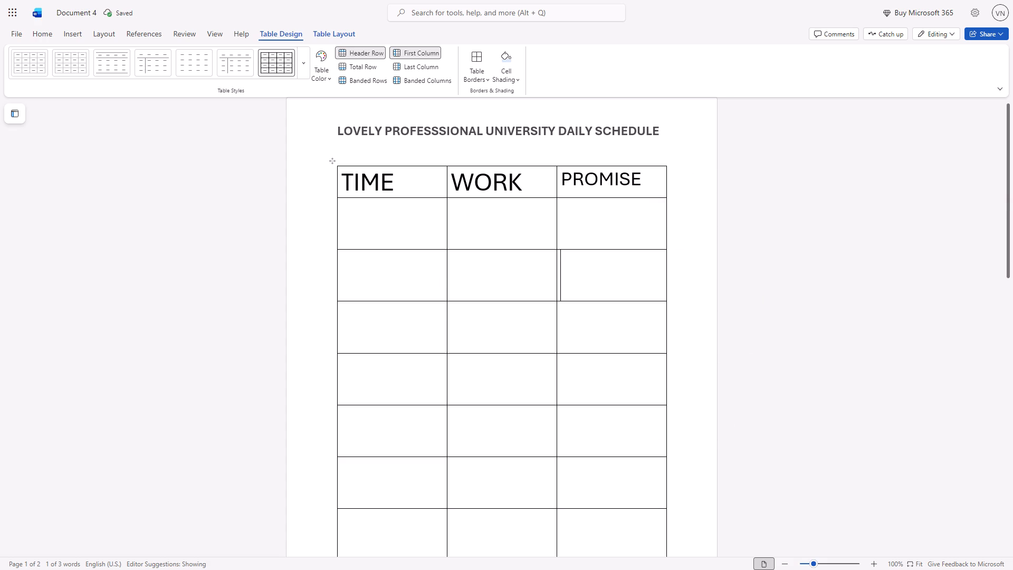
Fill the second row with the time 7:00 and the work entry "Wake up".
{"action": "left_click", "coordinate": [413, 226]}
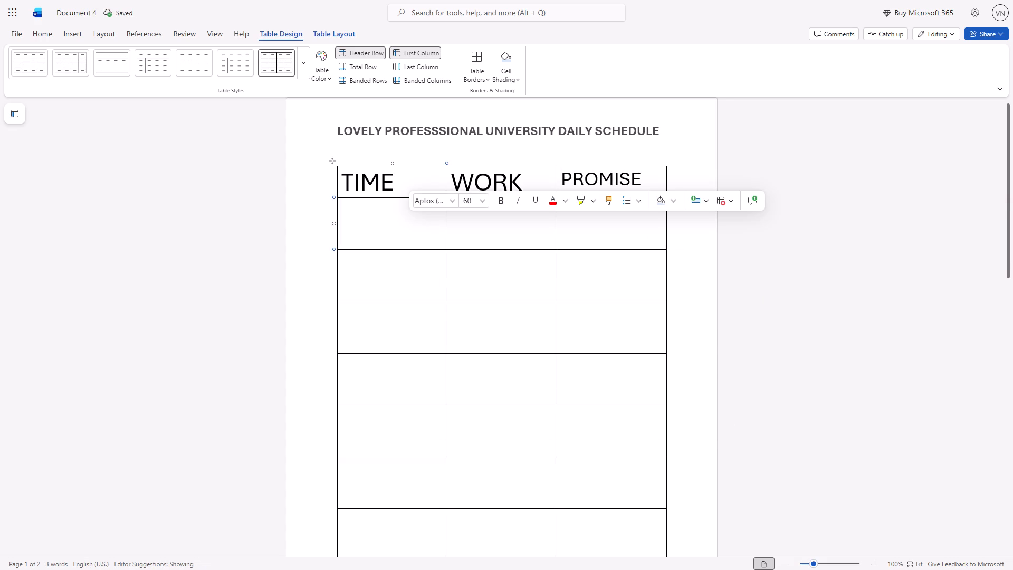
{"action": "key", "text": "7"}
{"action": "key", "text": "semicolon"}
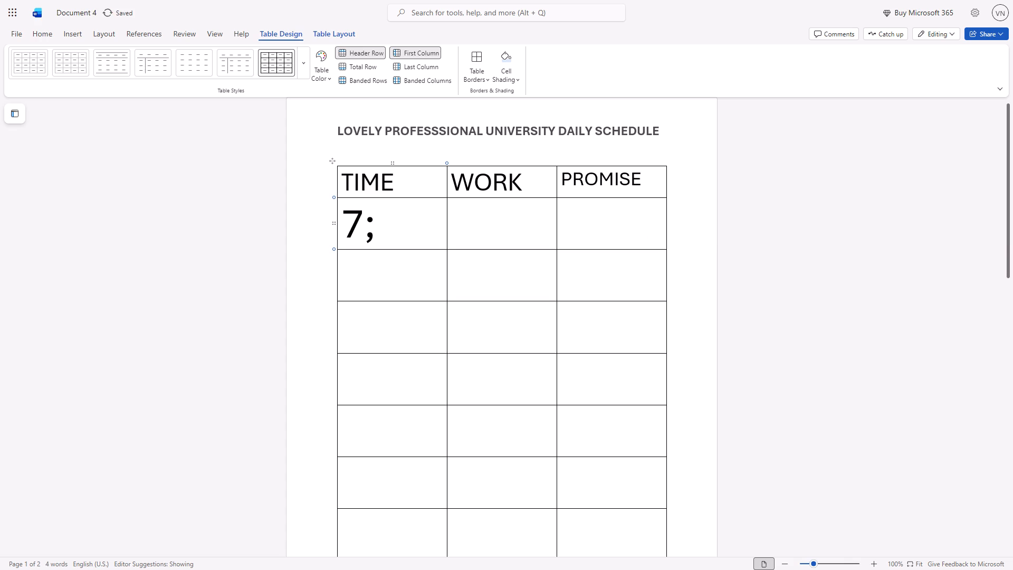
{"action": "key", "text": "BackSpace"}
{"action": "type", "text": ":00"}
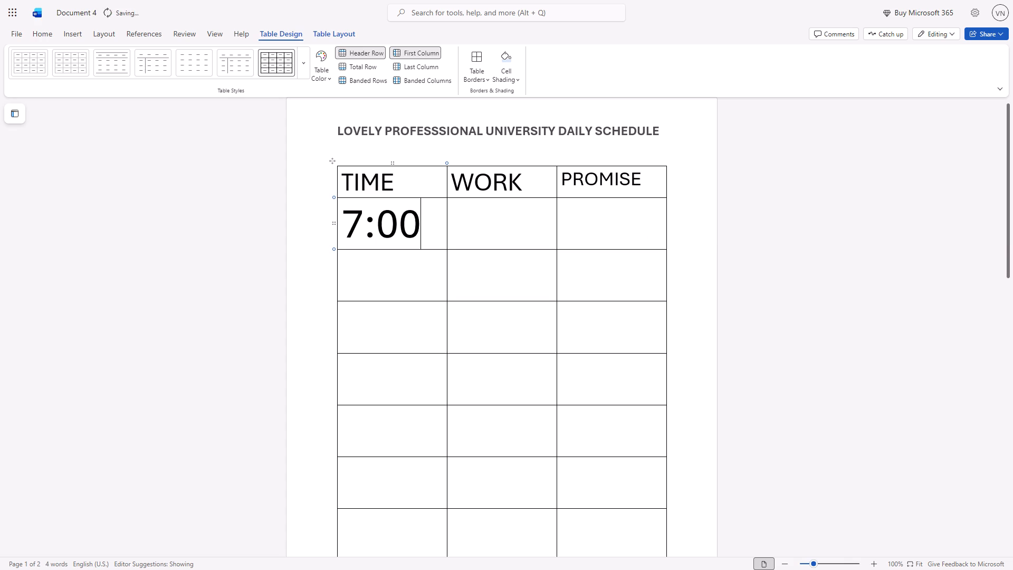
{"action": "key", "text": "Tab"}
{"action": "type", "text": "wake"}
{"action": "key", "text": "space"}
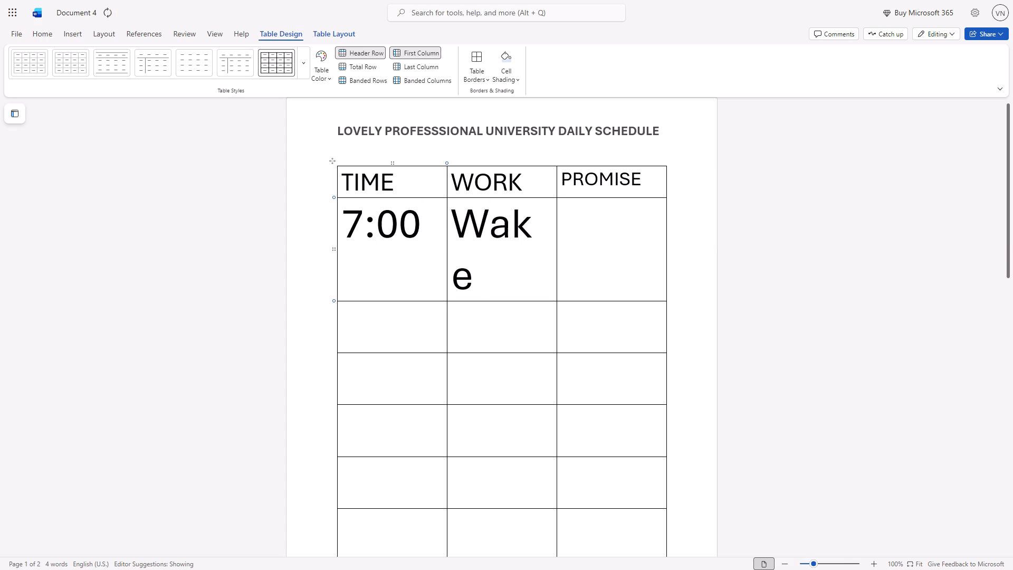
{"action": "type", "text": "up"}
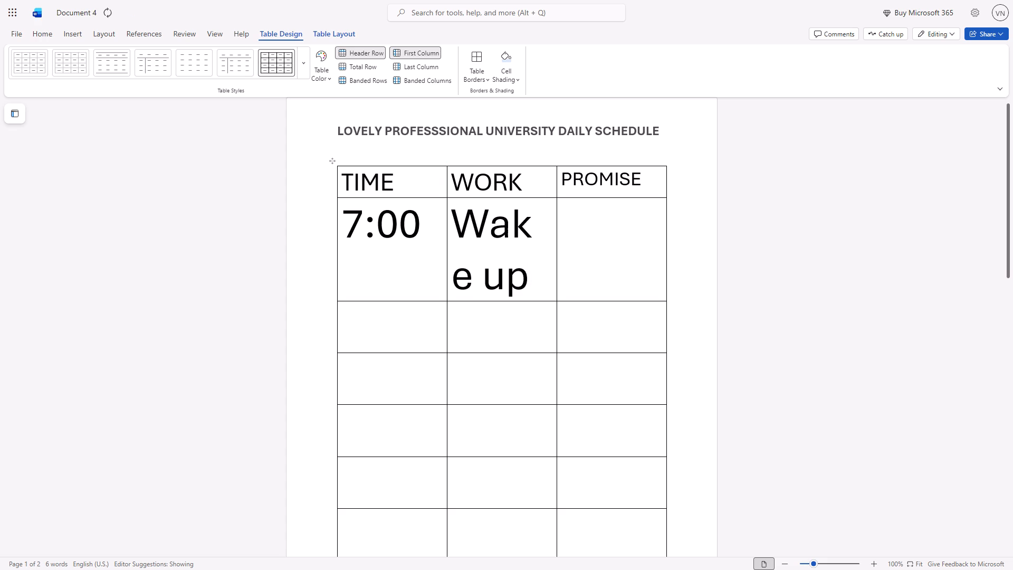
Set the font size of the table's second through seventh rows to 18.
{"action": "left_click_drag", "start_coordinate": [343, 212], "coordinate": [638, 540]}
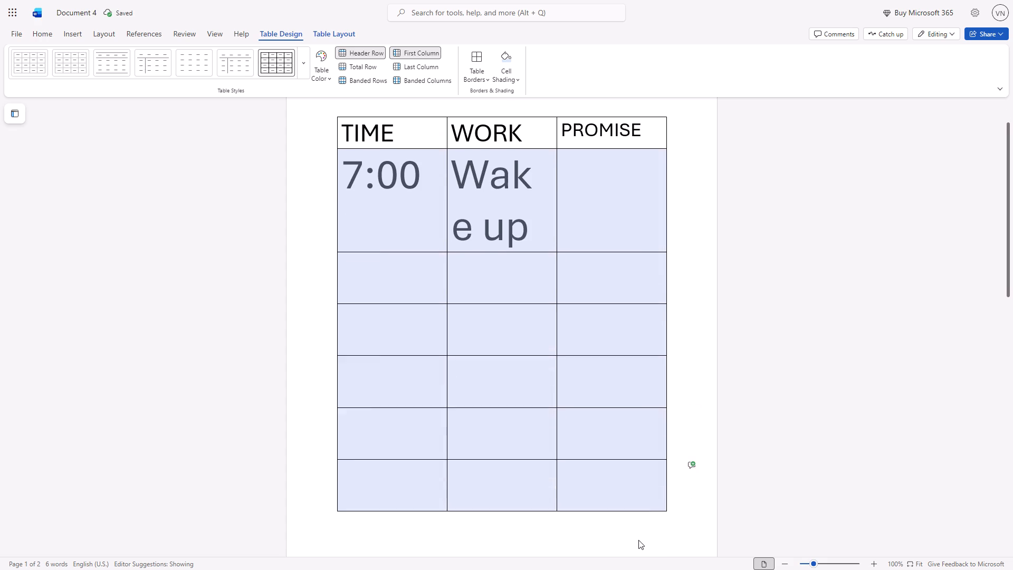
{"action": "left_click_drag", "start_coordinate": [638, 540], "coordinate": [634, 533]}
{"action": "left_click", "coordinate": [708, 514]}
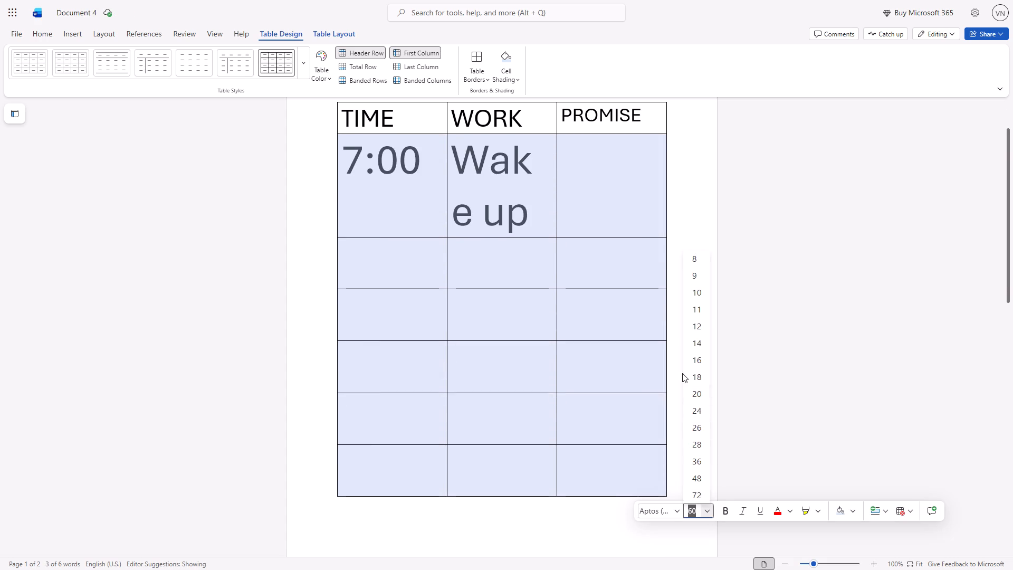
{"action": "left_click", "coordinate": [696, 377]}
{"action": "left_click", "coordinate": [498, 154]}
{"action": "left_click", "coordinate": [505, 141]}
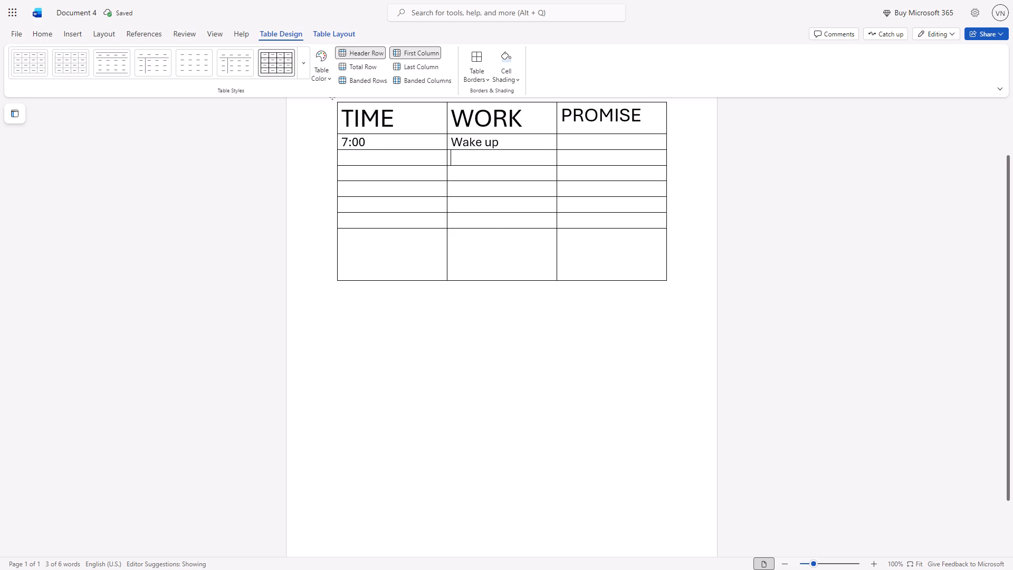
Enter "Self gf" in the PROMISE column of the 7:00 row.
{"action": "left_click", "coordinate": [617, 148]}
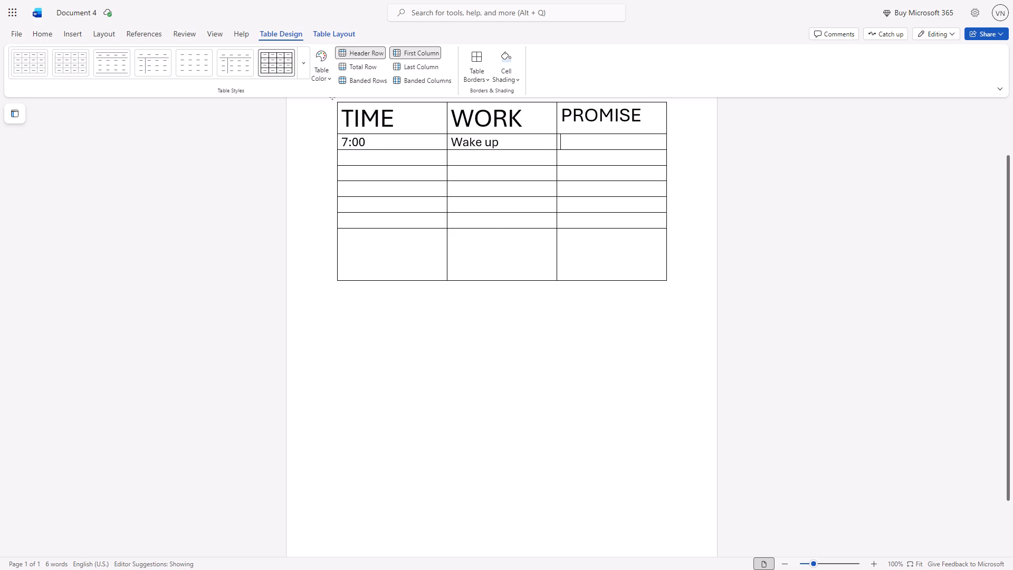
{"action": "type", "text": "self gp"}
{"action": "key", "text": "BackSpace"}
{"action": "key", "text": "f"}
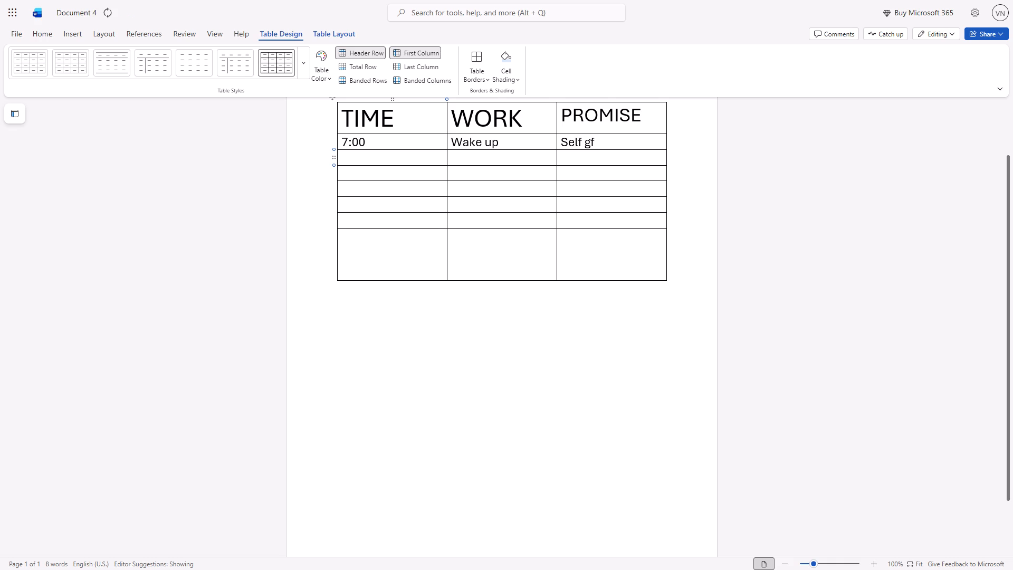
Enter 7:30 in the TIME column of the third row and move to its WORK cell.
{"action": "left_click", "coordinate": [425, 160]}
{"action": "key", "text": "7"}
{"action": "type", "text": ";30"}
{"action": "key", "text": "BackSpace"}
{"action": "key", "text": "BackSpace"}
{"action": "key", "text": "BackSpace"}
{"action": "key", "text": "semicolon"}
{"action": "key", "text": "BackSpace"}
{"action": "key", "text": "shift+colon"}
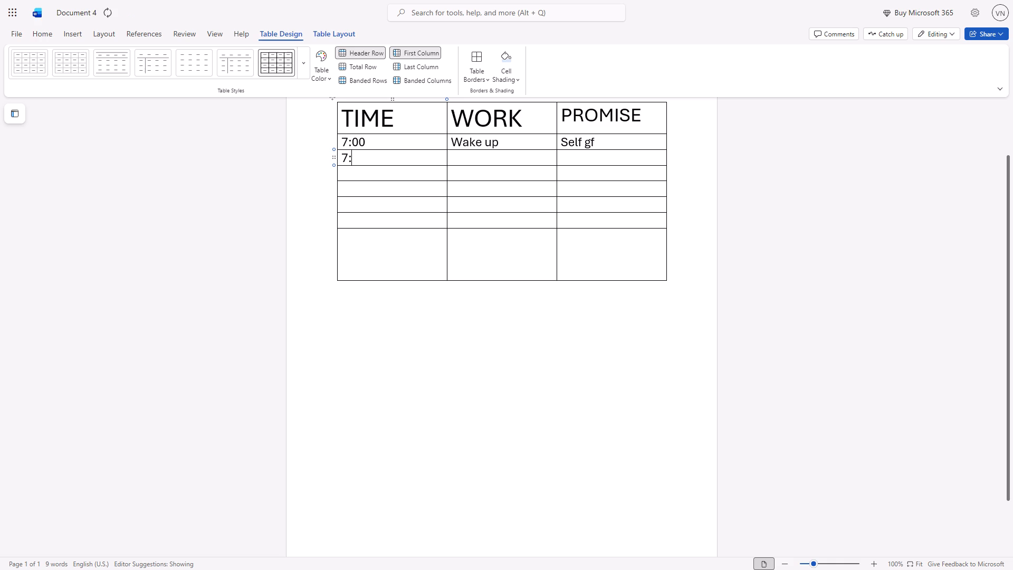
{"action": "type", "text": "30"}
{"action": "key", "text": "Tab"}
Complete the 7:30 row with the work entry "Bath,brush etc work" and the promise "Crush self".
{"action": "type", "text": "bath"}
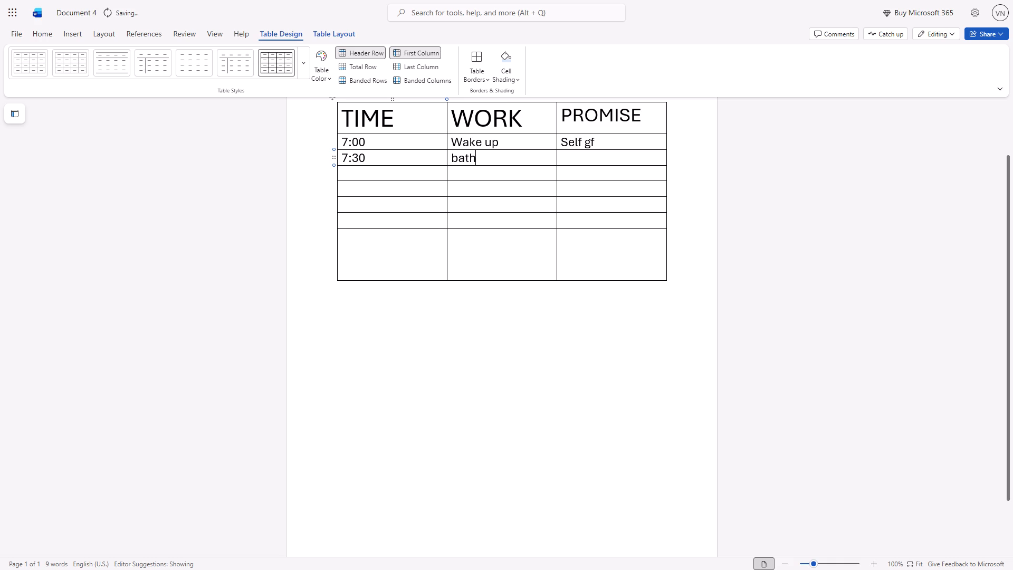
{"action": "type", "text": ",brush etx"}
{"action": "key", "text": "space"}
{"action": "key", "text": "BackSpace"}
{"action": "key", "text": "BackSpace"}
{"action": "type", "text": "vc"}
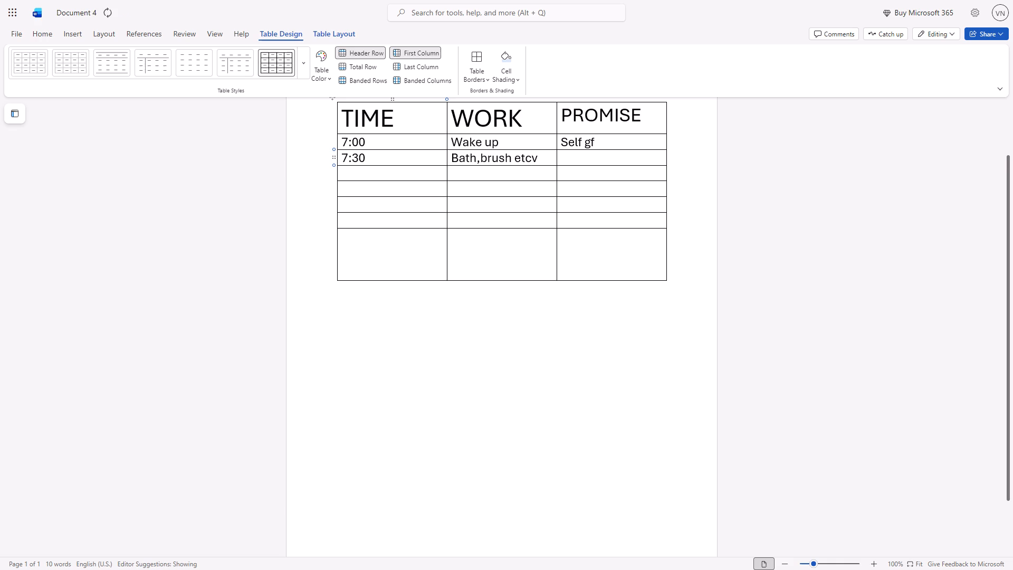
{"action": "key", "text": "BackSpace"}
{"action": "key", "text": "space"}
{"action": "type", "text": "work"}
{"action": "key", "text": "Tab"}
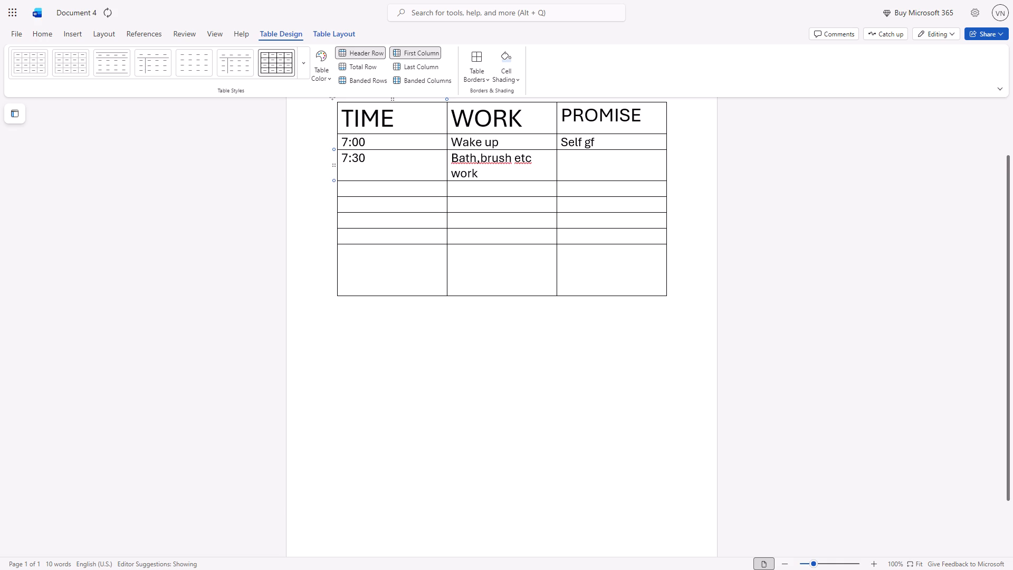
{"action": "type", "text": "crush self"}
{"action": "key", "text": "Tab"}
Fill the fourth row with the time 7:40 and the work entry "Ground floor meet".
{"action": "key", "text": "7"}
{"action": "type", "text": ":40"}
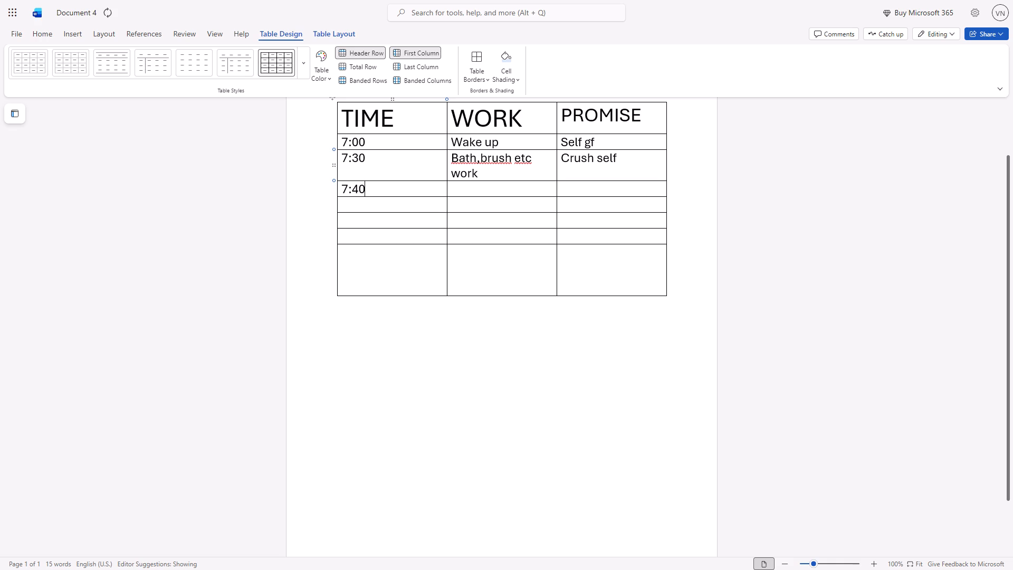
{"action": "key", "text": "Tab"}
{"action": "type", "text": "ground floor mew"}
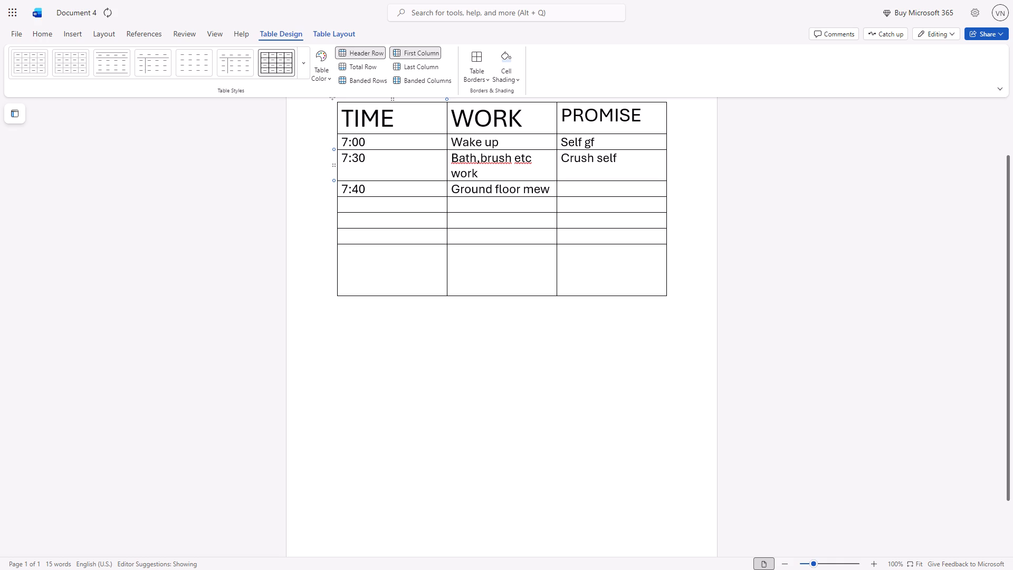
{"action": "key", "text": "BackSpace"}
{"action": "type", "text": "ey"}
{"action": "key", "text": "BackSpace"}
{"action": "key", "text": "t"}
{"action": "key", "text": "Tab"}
Enter "Warden" followed by the warden's full name in the PROMISE column of the 7:40 row.
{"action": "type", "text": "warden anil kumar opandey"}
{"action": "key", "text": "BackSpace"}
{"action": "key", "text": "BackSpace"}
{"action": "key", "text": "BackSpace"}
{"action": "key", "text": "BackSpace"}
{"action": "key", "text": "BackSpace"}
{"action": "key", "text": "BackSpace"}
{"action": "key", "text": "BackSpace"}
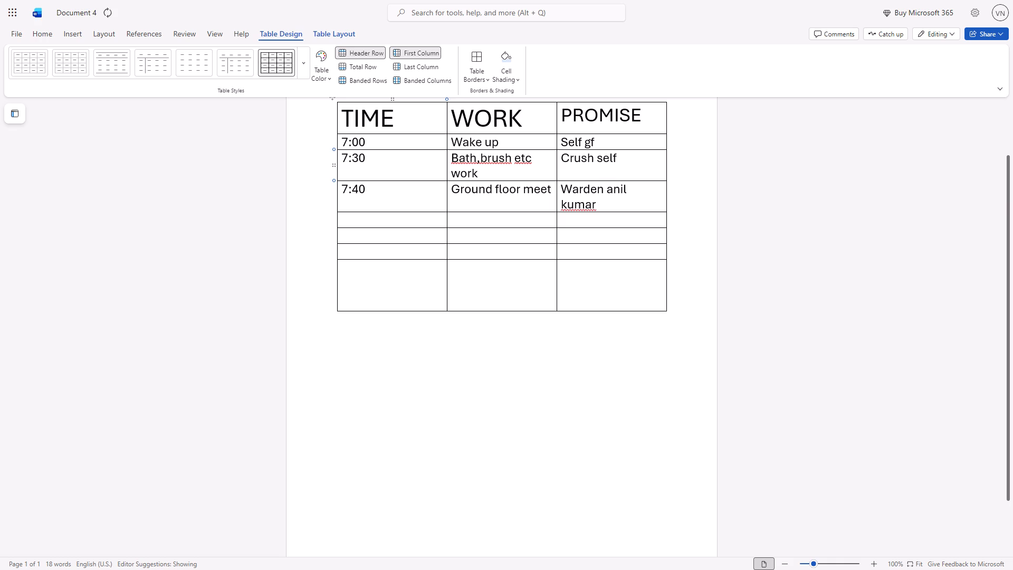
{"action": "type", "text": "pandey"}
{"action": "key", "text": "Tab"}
Fill the fifth row with the time 8:00, the work entry "Breakfast" and the promise "No need".
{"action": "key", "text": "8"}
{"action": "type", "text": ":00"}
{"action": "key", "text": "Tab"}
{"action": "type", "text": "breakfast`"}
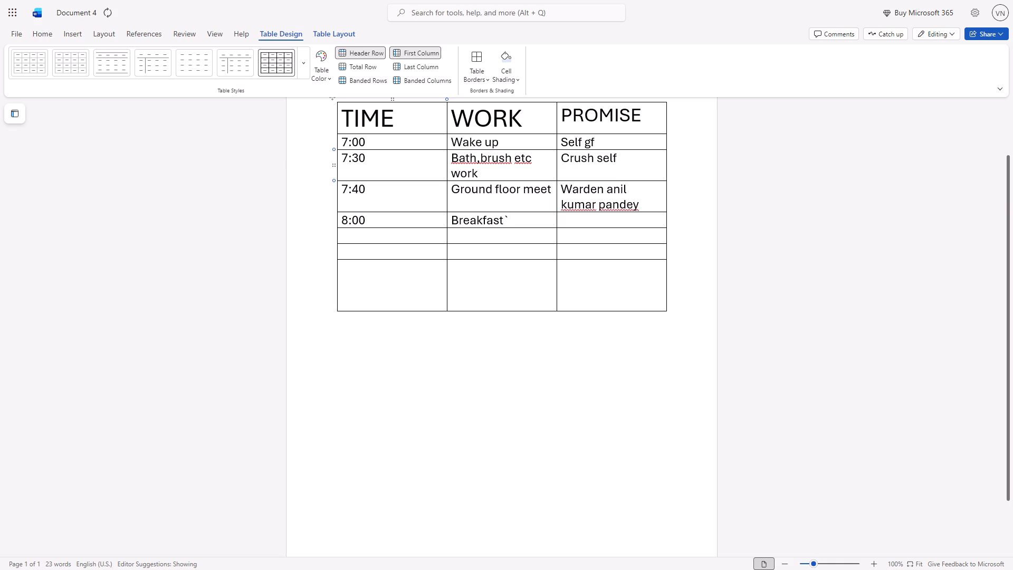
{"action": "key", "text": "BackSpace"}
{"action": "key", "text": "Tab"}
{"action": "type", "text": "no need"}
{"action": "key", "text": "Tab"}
Fill the sixth row with the time 8:10, the work entry "Central library" and the promise "attendance".
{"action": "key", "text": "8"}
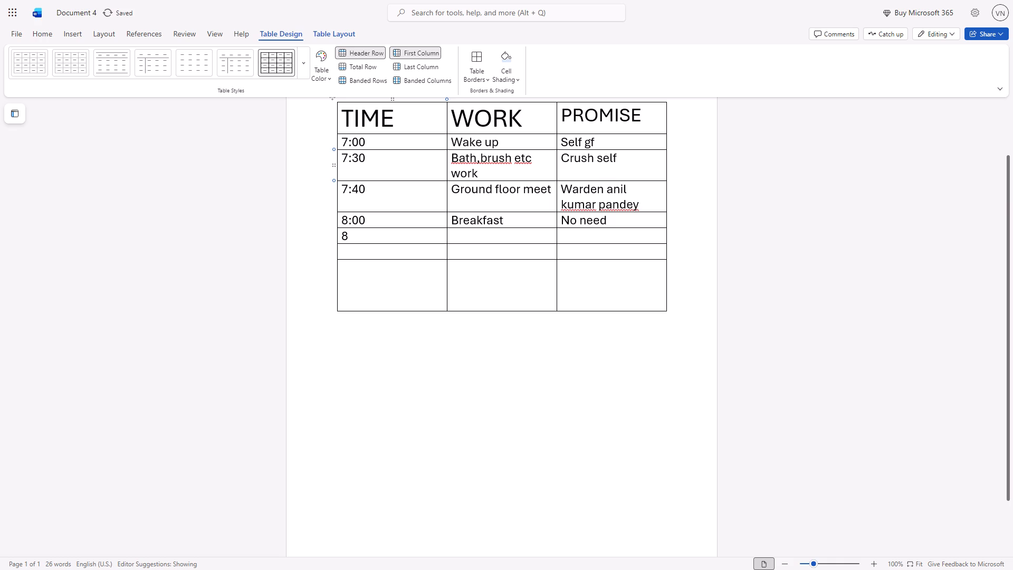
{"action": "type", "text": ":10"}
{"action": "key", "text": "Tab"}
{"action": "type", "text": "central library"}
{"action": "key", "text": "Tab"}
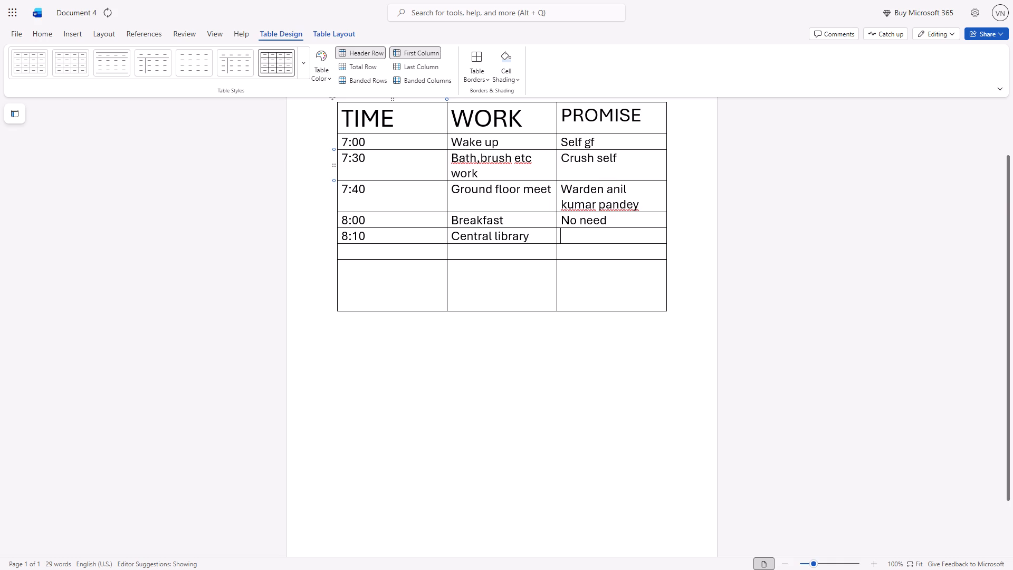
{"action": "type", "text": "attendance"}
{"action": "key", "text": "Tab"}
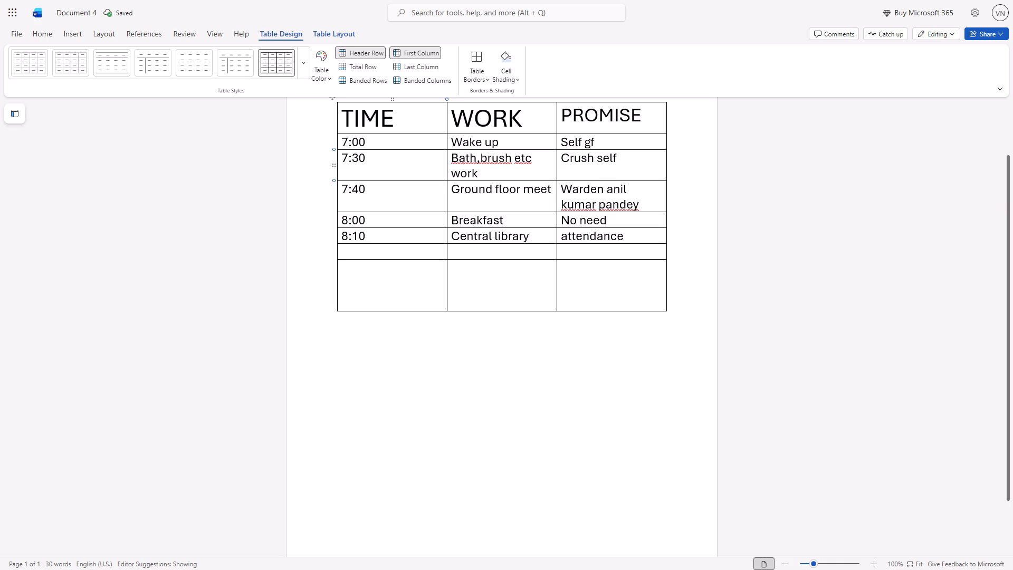
Enter "Till 4:40" in the TIME column of the seventh row.
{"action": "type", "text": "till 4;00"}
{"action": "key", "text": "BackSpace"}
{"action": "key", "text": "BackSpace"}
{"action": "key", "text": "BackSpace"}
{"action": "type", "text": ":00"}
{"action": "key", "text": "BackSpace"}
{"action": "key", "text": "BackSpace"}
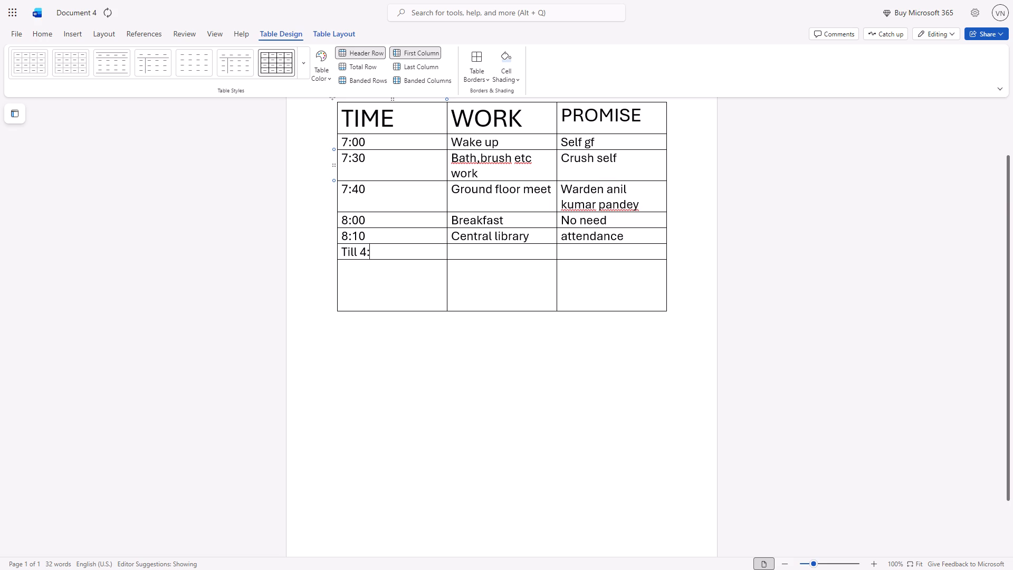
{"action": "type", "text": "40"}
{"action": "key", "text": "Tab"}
Enter "Lec time" as the work and "attendacne" as the promise in the Till 4:40 row.
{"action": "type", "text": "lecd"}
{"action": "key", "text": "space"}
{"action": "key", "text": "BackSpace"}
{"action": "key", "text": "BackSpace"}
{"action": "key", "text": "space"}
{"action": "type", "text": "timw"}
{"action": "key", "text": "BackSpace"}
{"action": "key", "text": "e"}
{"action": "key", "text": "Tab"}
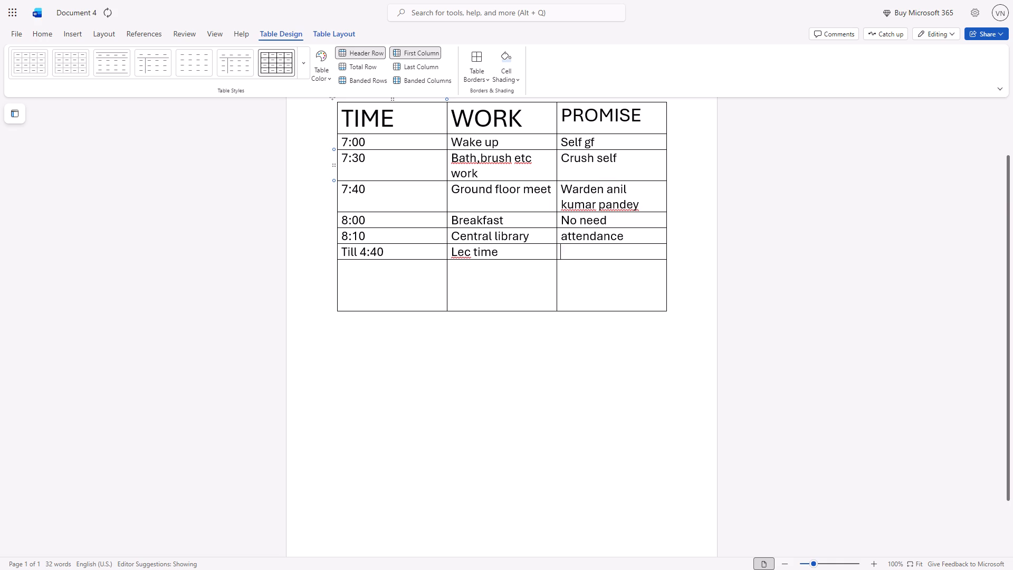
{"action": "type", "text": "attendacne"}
Replace the PROMISE entry in the 8:10 row with "Beautiful name".
{"action": "left_click", "coordinate": [637, 237]}
{"action": "key", "text": "BackSpace"}
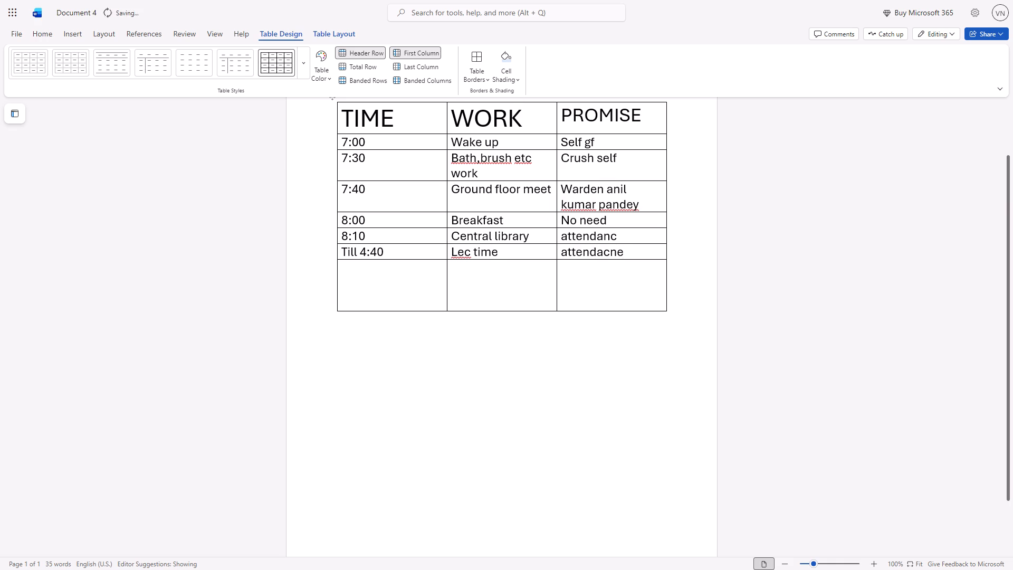
{"action": "key", "text": "BackSpace"}
{"action": "key", "text": "BackSpace"}
{"action": "key", "text": "BackSpace"}
{"action": "key", "text": "BackSpace"}
{"action": "key", "text": "BackSpace"}
{"action": "key", "text": "BackSpace"}
{"action": "key", "text": "BackSpace"}
{"action": "key", "text": "BackSpace"}
{"action": "key", "text": "BackSpace"}
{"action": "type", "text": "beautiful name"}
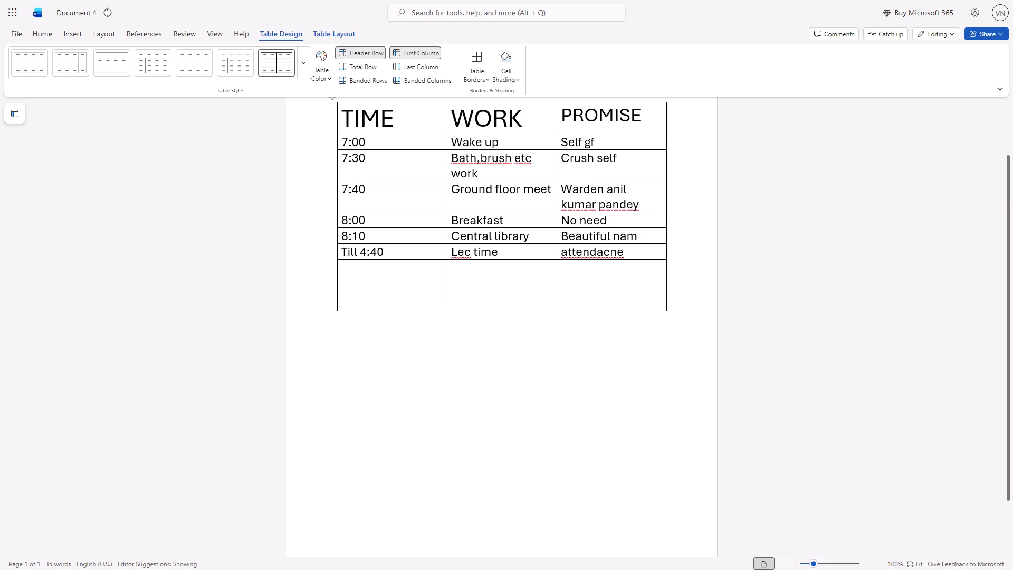
Replace the warden's full name in the 7:40 row's PROMISE cell with "akp", keeping "Warden" before it.
{"action": "left_click", "coordinate": [644, 205]}
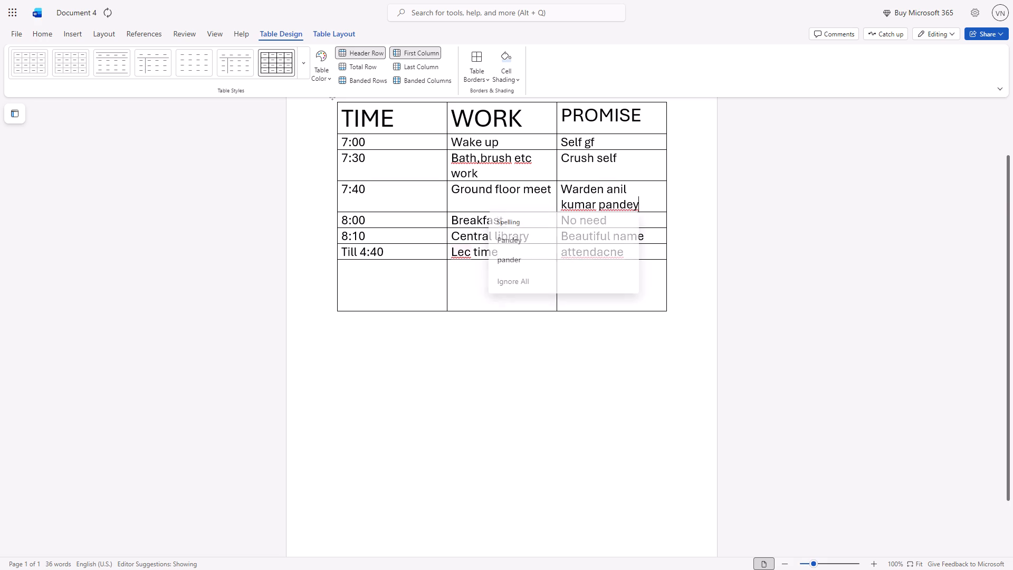
{"action": "key", "text": "BackSpace"}
{"action": "key", "text": "BackSpace"}
{"action": "key", "text": "BackSpace"}
{"action": "key", "text": "BackSpace"}
{"action": "key", "text": "BackSpace"}
{"action": "key", "text": "BackSpace"}
{"action": "key", "text": "BackSpace"}
{"action": "key", "text": "BackSpace"}
{"action": "key", "text": "BackSpace"}
{"action": "key", "text": "BackSpace"}
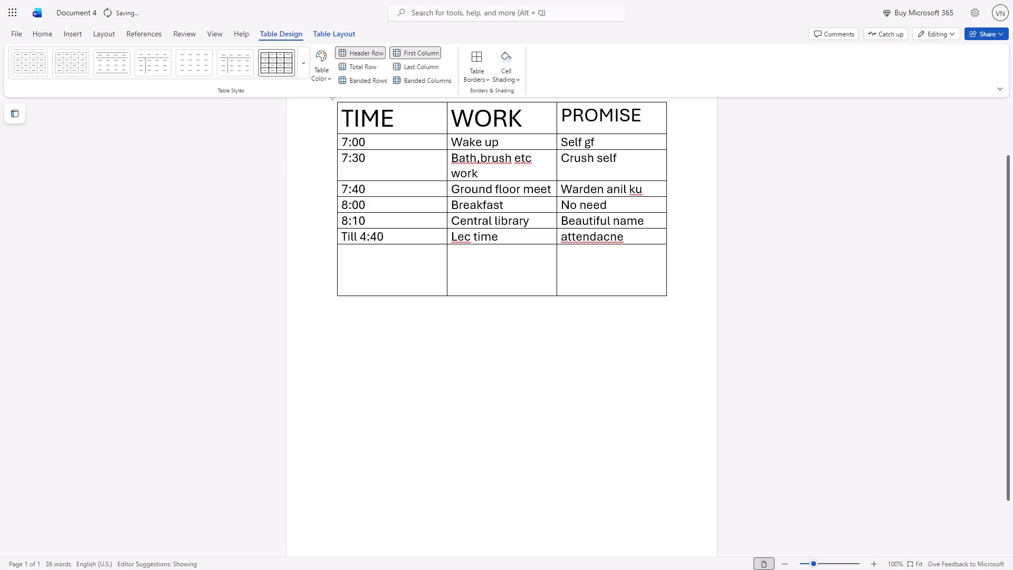
{"action": "key", "text": "BackSpace"}
{"action": "key", "text": "BackSpace"}
{"action": "key", "text": "BackSpace"}
{"action": "key", "text": "BackSpace"}
{"action": "key", "text": "BackSpace"}
{"action": "key", "text": "BackSpace"}
{"action": "key", "text": "BackSpace"}
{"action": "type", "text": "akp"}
{"action": "left_click", "coordinate": [560, 282]}
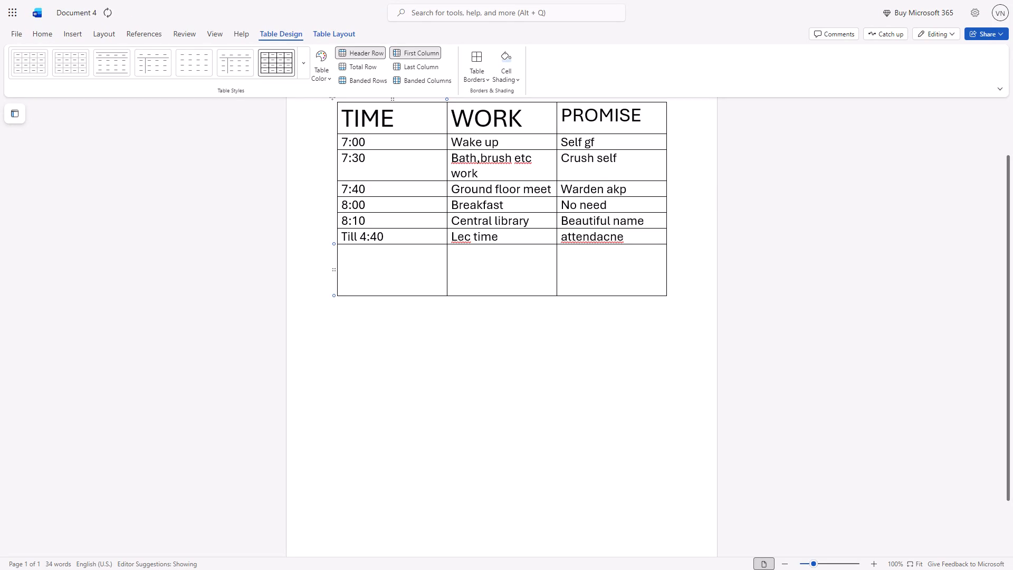
Correct the misspelled PROMISE entry in the Till 4:40 row to the suggested spelling "attendance".
{"action": "left_click", "coordinate": [616, 237]}
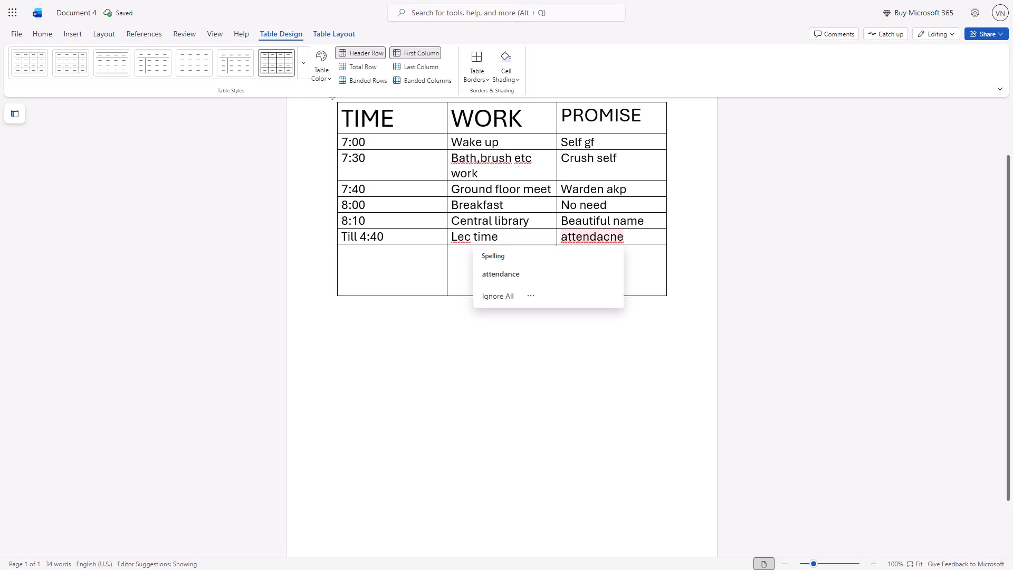
{"action": "left_click", "coordinate": [502, 267]}
{"action": "left_click", "coordinate": [408, 275]}
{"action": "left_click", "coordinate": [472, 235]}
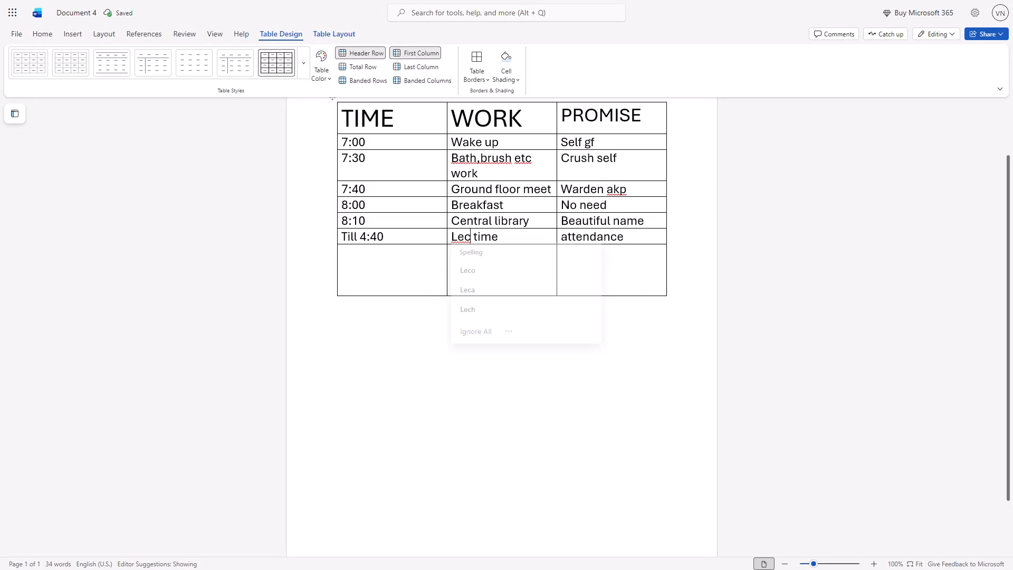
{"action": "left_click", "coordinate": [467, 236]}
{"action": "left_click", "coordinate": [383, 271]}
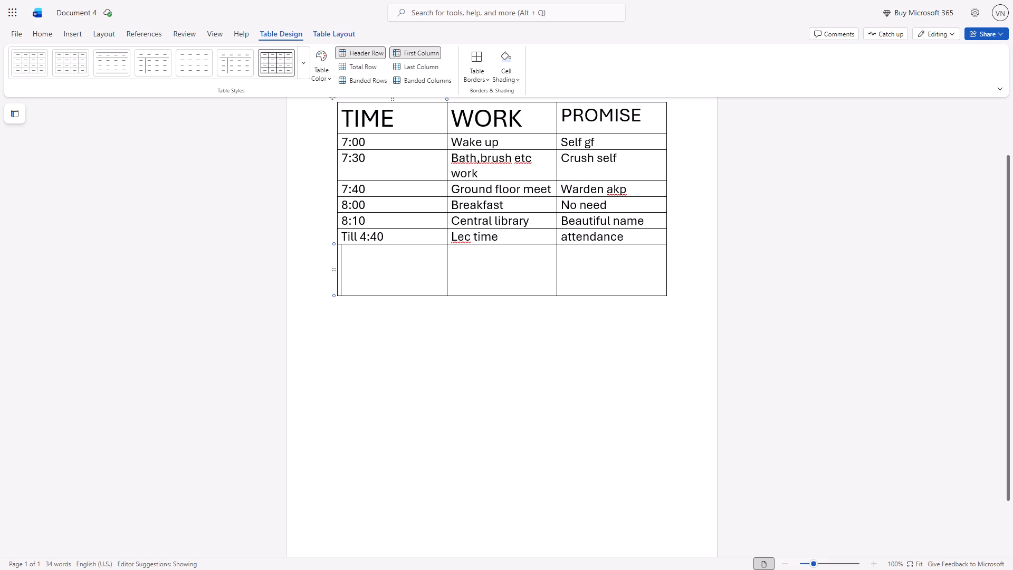
Insert two more empty rows in the table below the Till 4:40 row.
{"action": "left_click", "coordinate": [339, 245]}
{"action": "left_click", "coordinate": [339, 245]}
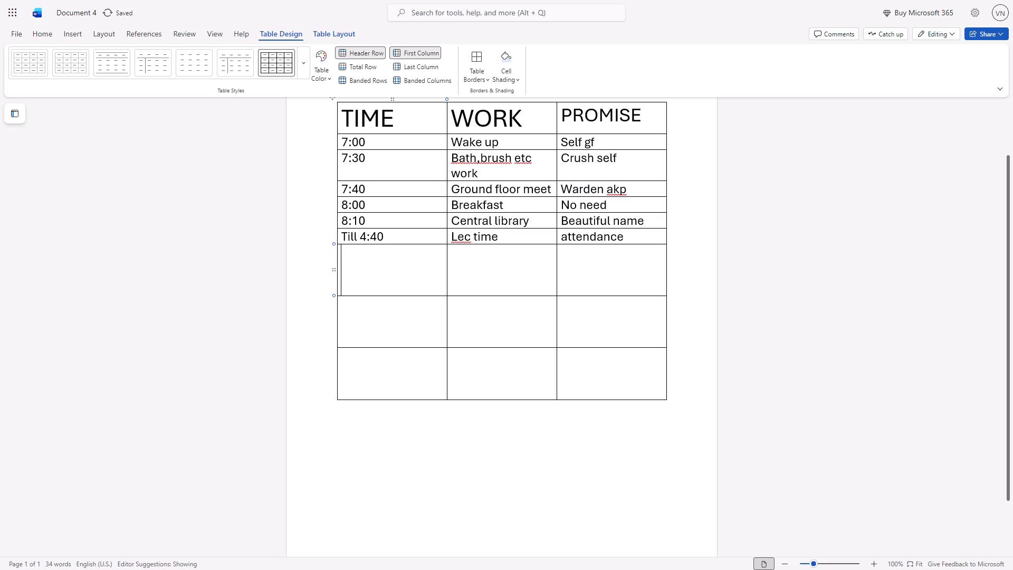
Reduce the font size of the three empty bottom rows so their height matches the filled rows.
{"action": "left_click", "coordinate": [341, 260]}
{"action": "left_click_drag", "start_coordinate": [366, 227], "coordinate": [395, 223]}
{"action": "left_click_drag", "start_coordinate": [395, 223], "coordinate": [510, 218]}
{"action": "left_click", "coordinate": [411, 267]}
{"action": "left_click_drag", "start_coordinate": [400, 264], "coordinate": [579, 281]}
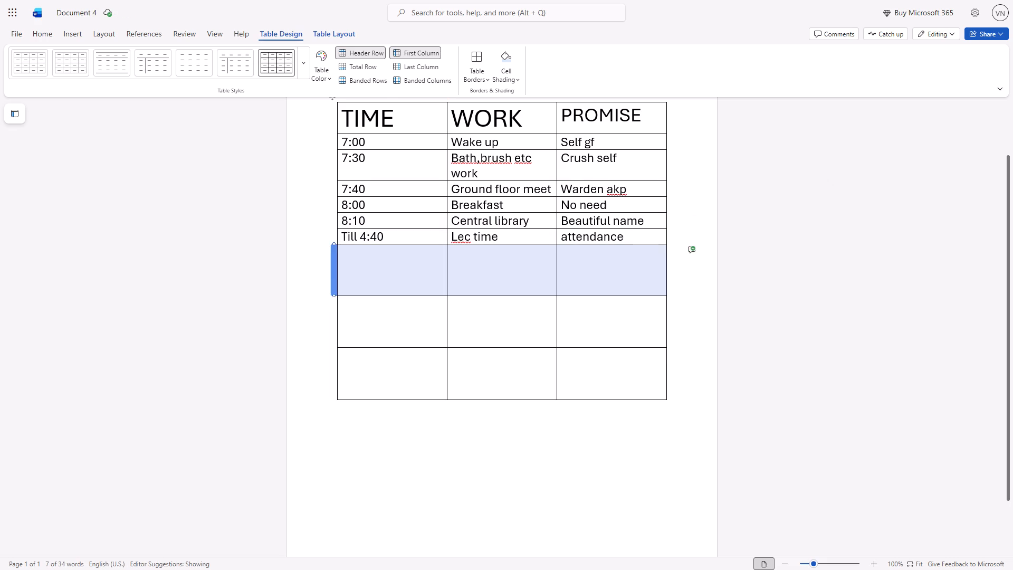
{"action": "left_click_drag", "start_coordinate": [579, 281], "coordinate": [622, 366]}
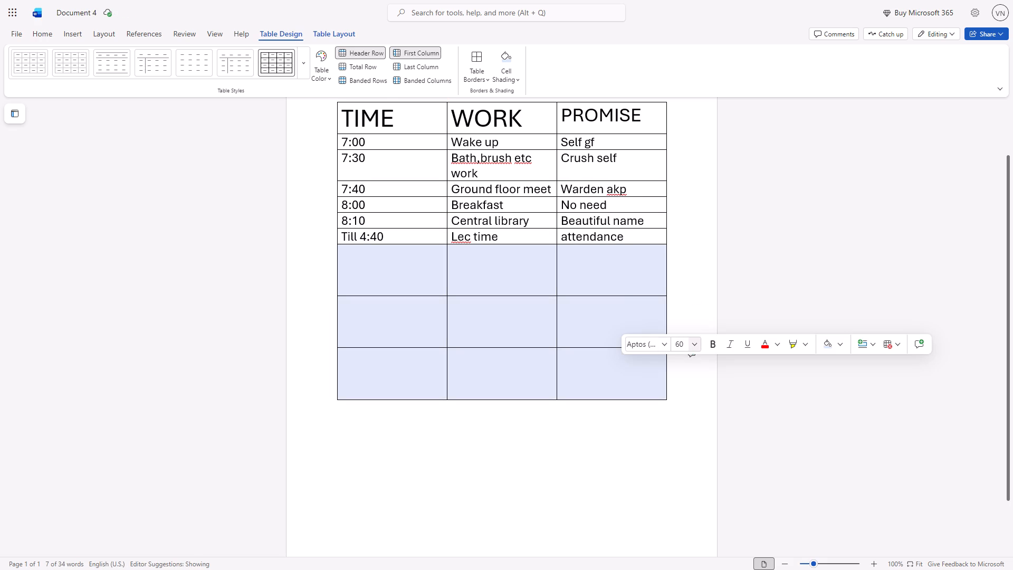
{"action": "left_click", "coordinate": [691, 345]}
{"action": "left_click_drag", "start_coordinate": [679, 214], "coordinate": [683, 207]}
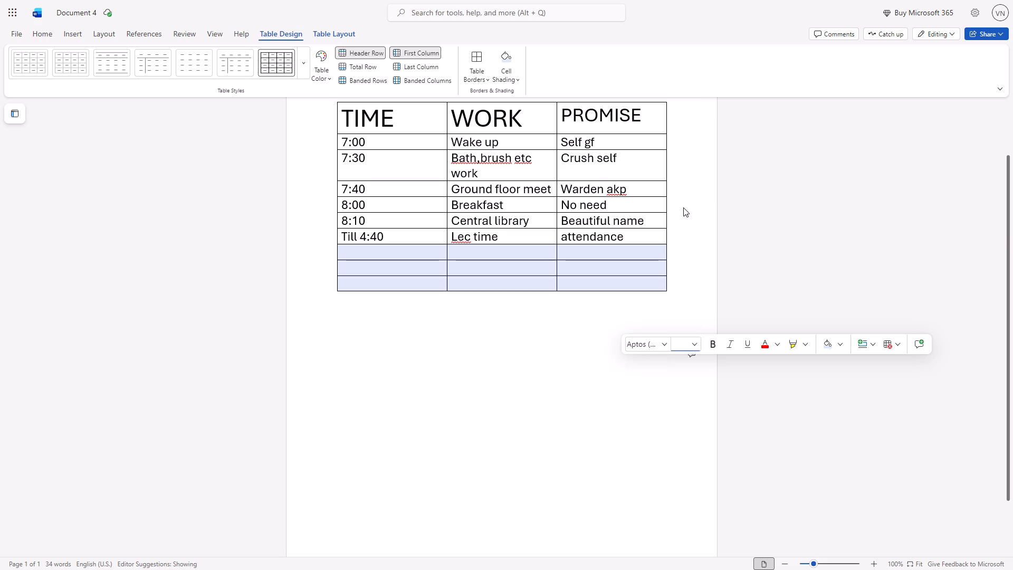
Enter "5;00 to 9;00" as the time and "1st slot" as the work in the row below Till 4:40.
{"action": "left_click", "coordinate": [393, 246]}
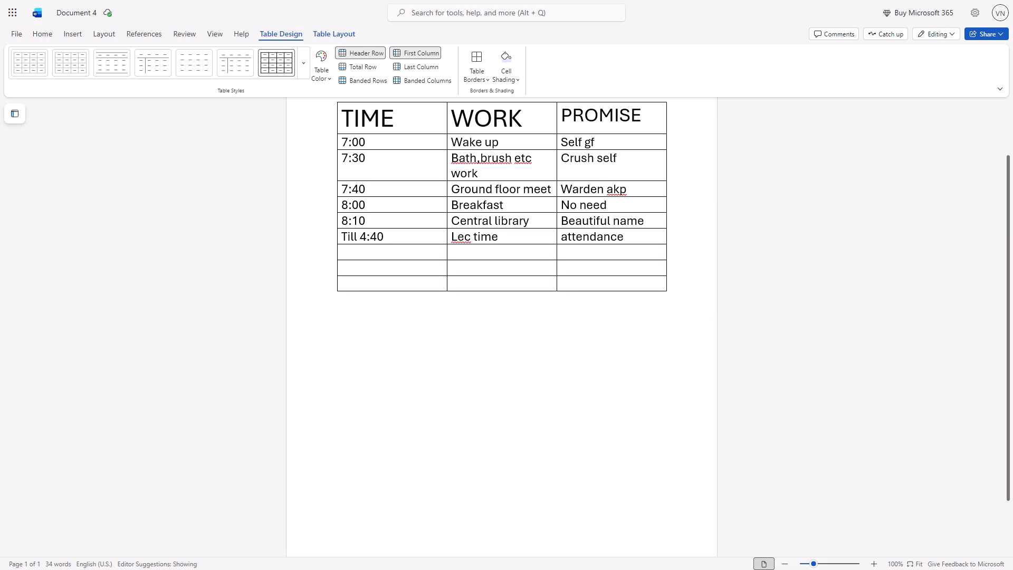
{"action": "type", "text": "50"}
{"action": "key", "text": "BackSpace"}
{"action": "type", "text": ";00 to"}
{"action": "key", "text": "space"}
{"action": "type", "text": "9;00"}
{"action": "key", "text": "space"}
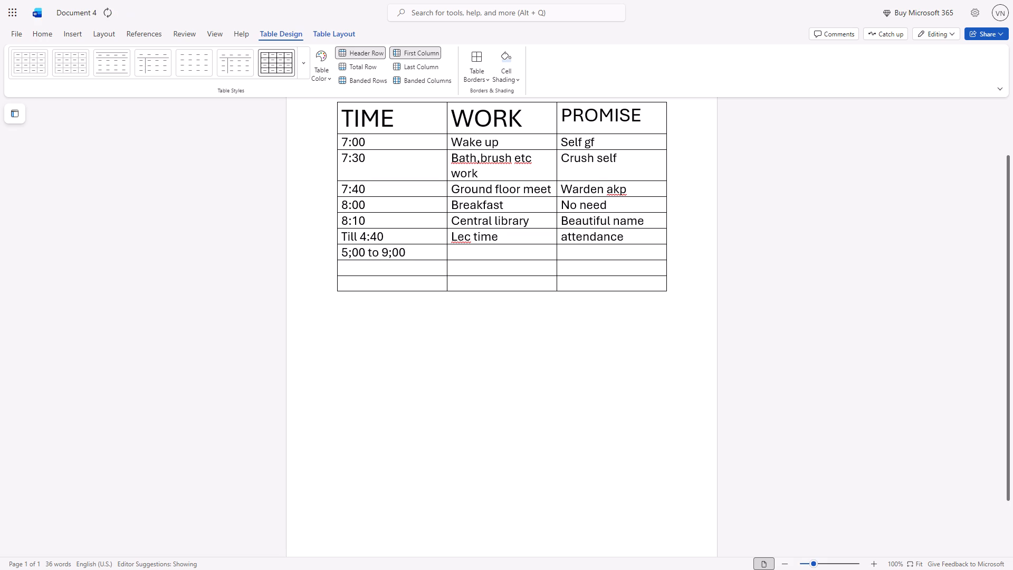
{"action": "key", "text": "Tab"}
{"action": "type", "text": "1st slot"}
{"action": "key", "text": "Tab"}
Enter "Slef gf self crush bf mam an warden" as the promise in the 1st slot row.
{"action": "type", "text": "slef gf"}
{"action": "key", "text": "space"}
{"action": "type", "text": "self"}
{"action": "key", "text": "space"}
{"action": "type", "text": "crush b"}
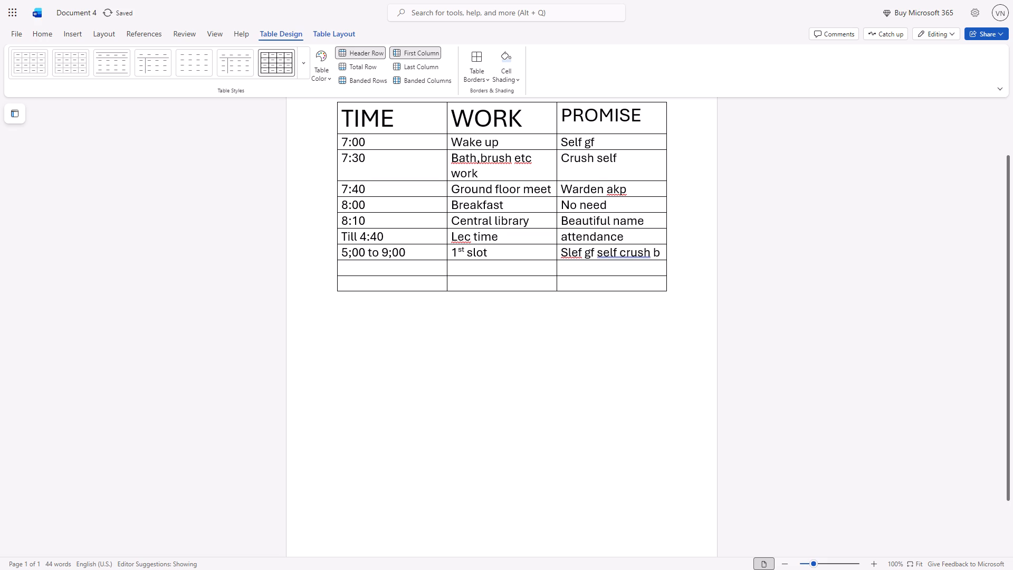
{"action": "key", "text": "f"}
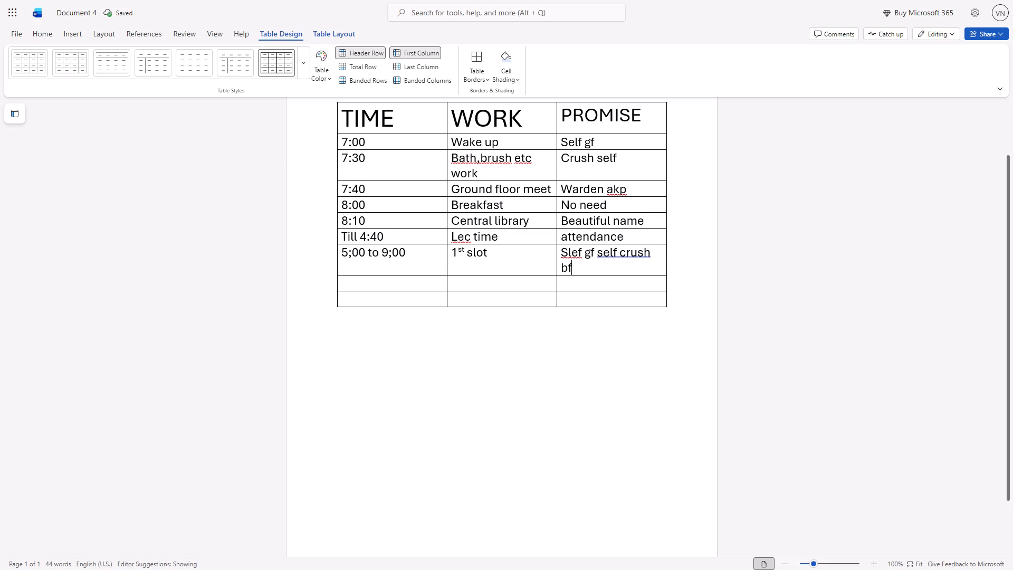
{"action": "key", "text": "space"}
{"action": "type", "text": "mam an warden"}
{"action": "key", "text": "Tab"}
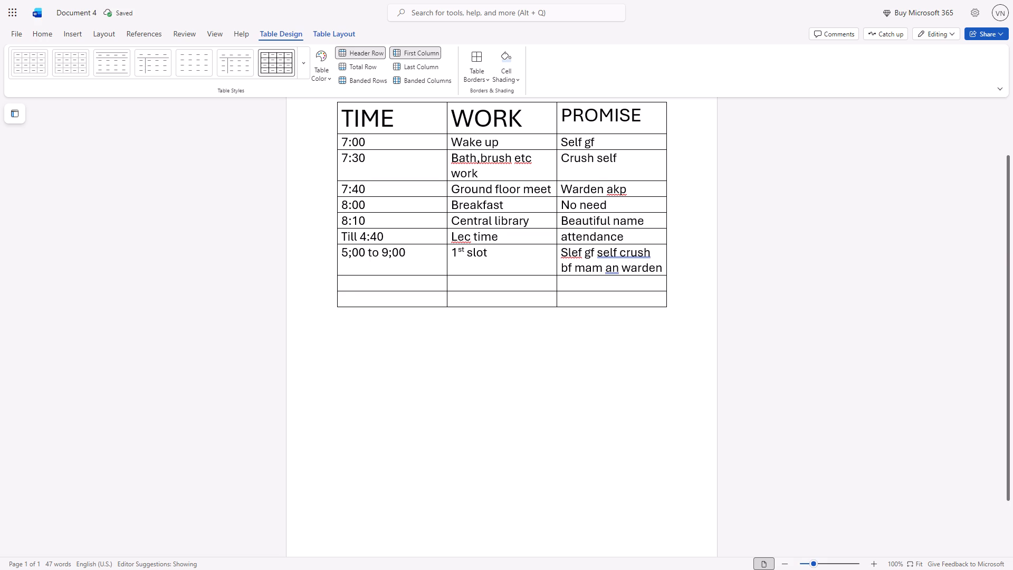
Fill the following row with time "9:30", work "dinner" and promise "stomach".
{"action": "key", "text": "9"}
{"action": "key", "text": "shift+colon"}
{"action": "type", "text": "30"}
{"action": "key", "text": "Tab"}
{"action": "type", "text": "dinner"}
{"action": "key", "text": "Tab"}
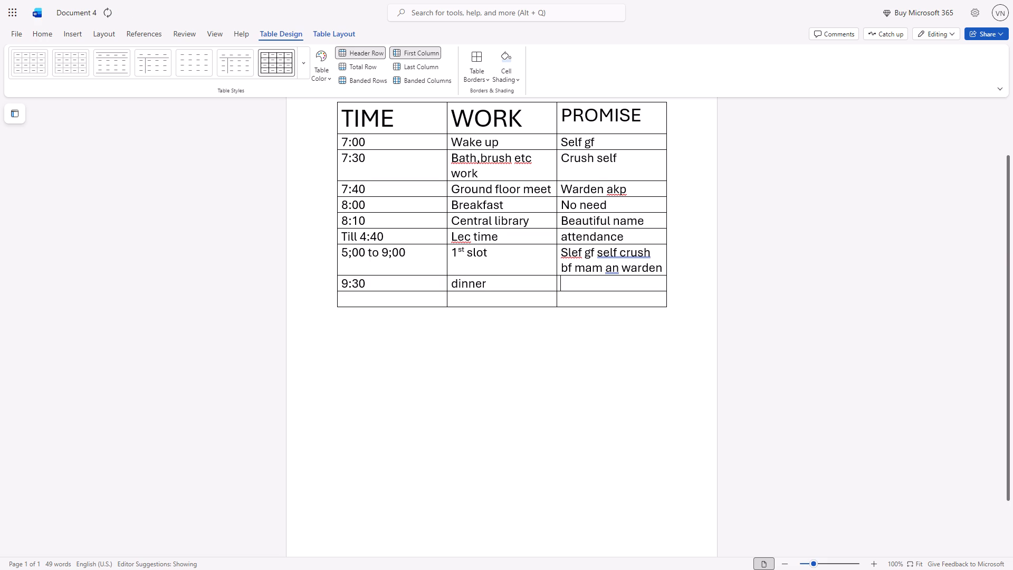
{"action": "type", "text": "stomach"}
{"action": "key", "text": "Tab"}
Enter "9:30" as the time and "2ND SLOT" as the work in the last row.
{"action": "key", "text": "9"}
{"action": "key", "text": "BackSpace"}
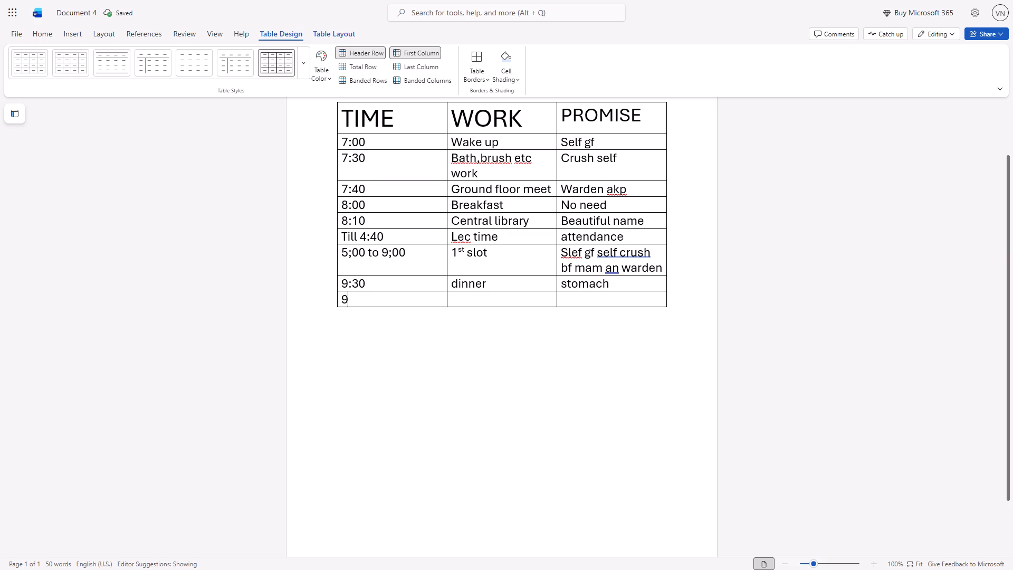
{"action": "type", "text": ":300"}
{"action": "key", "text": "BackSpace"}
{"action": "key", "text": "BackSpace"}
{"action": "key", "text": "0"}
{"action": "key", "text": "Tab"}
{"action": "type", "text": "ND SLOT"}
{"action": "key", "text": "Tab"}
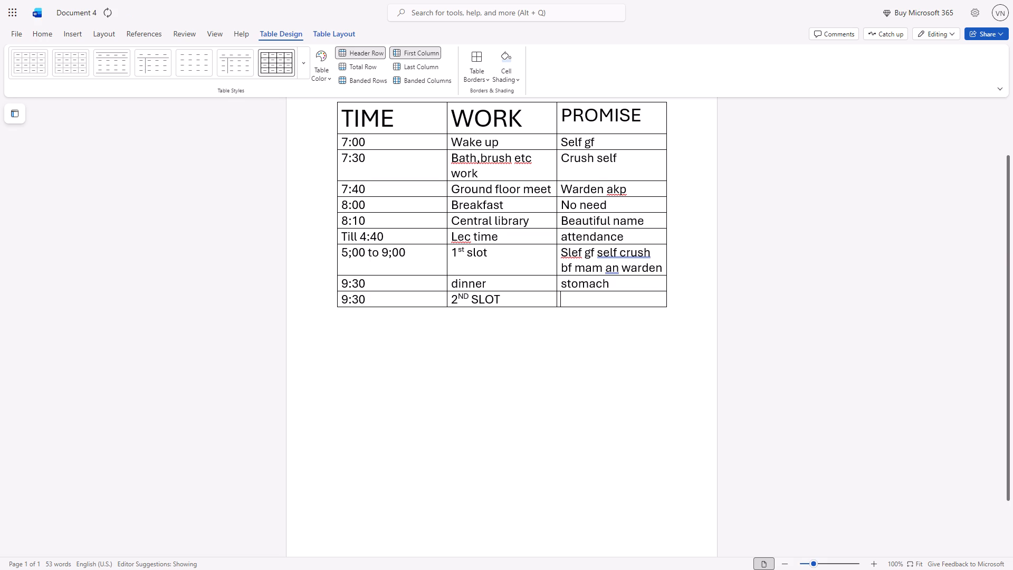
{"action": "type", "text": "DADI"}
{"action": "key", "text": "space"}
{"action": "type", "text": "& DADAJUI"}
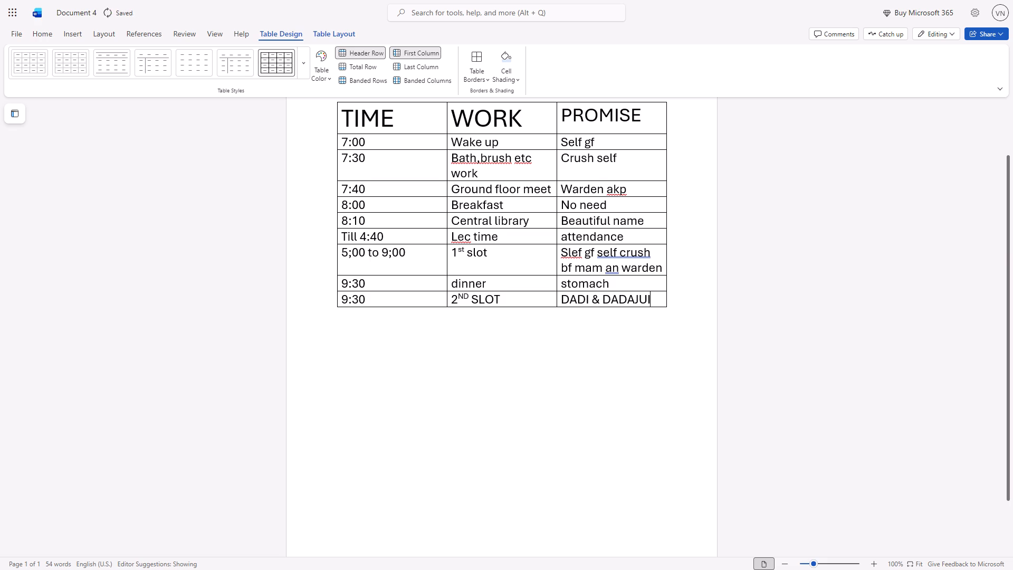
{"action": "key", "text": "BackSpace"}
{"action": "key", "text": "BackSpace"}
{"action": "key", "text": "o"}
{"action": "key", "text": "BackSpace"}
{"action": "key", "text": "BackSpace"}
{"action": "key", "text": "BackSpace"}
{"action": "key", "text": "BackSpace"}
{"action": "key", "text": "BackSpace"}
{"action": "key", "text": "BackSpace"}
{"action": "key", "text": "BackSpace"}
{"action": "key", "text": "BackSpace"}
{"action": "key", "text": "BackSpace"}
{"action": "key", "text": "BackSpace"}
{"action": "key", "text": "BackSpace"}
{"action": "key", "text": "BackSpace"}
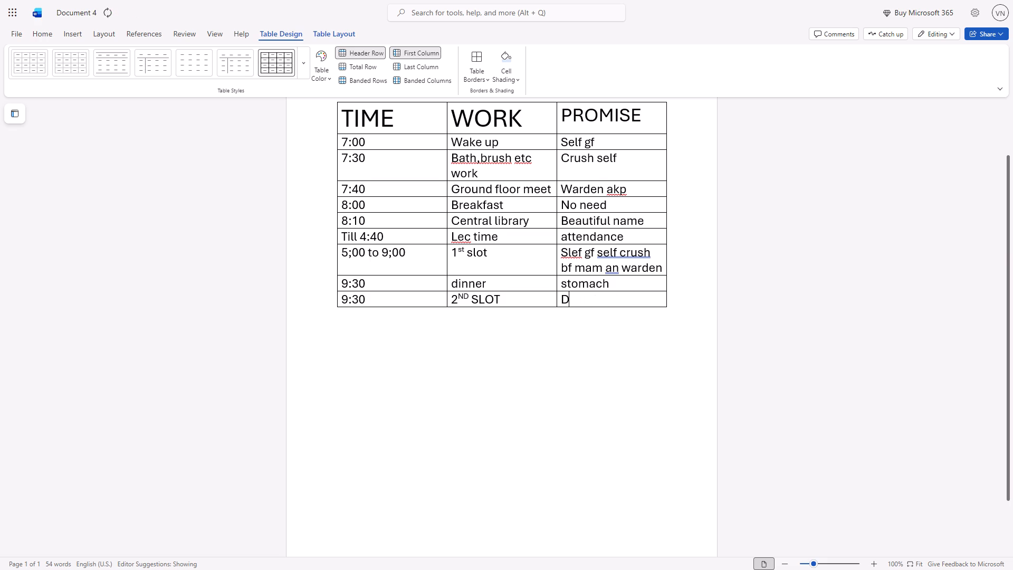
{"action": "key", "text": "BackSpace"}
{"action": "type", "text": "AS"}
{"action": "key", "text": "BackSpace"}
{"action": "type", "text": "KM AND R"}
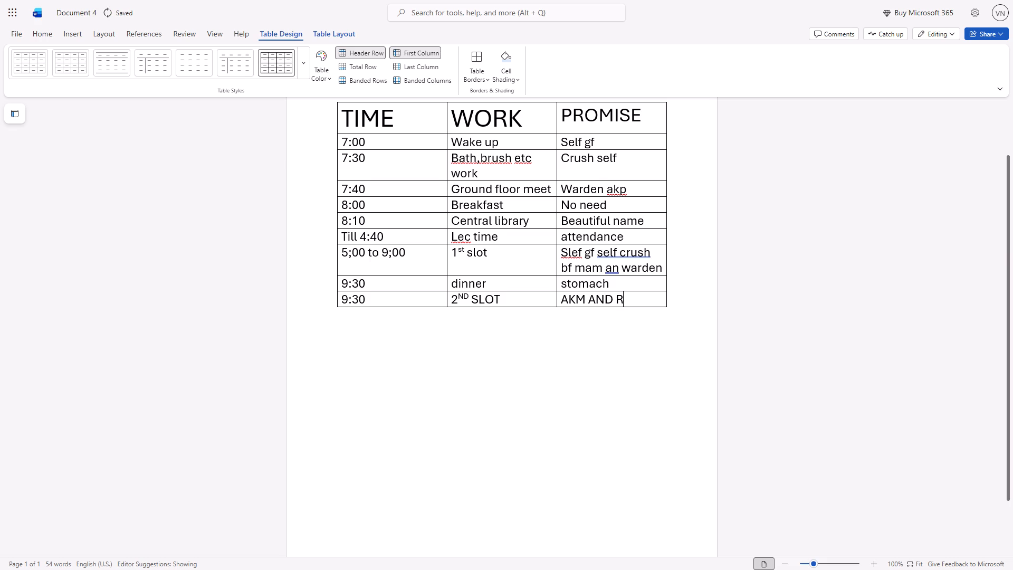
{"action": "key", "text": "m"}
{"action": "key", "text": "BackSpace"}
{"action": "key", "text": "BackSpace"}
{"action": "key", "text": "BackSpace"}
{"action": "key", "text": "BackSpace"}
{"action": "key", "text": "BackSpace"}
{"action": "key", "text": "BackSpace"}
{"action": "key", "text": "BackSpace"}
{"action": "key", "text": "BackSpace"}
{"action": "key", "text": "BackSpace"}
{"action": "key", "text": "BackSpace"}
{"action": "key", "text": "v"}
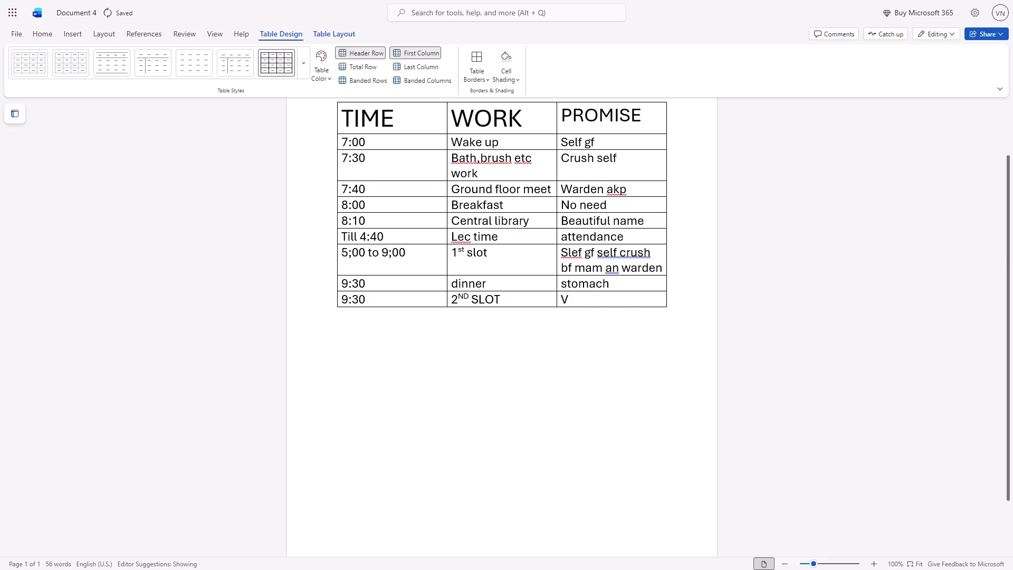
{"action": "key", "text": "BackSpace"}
Enter "BHAIYYA ,BHABHI" as the promise in the 2ND SLOT row.
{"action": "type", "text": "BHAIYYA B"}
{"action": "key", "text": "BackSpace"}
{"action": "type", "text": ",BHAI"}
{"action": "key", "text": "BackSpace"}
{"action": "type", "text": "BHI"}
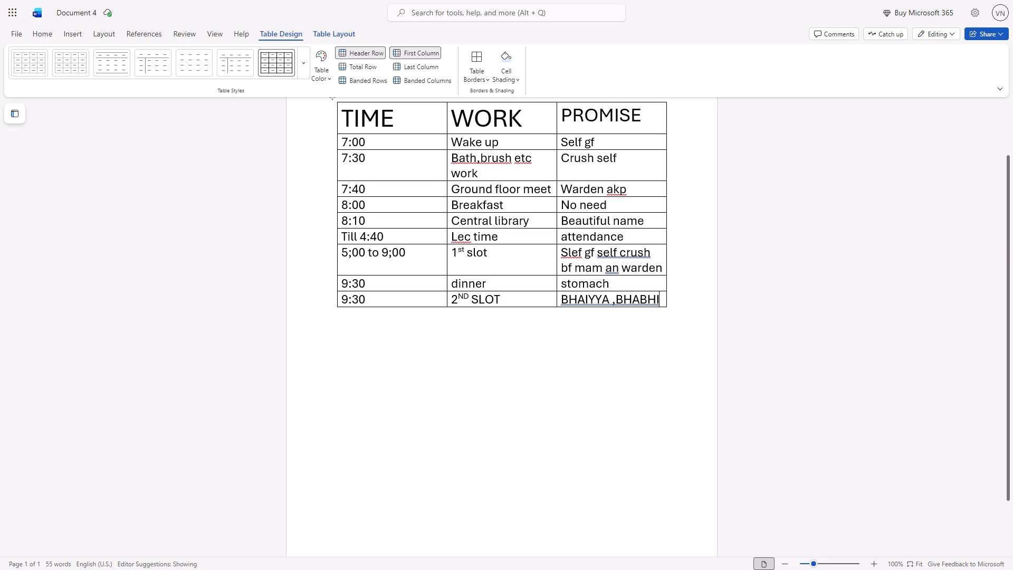
Correct the misspelled "Slef" in the 1st slot row's PROMISE cell to the suggested "Self".
{"action": "left_click", "coordinate": [569, 259]}
{"action": "left_click", "coordinate": [512, 294]}
Correct "Bath,brush" in the 7:30 row's WORK cell to the suggested "Bath, brush".
{"action": "left_click", "coordinate": [472, 160]}
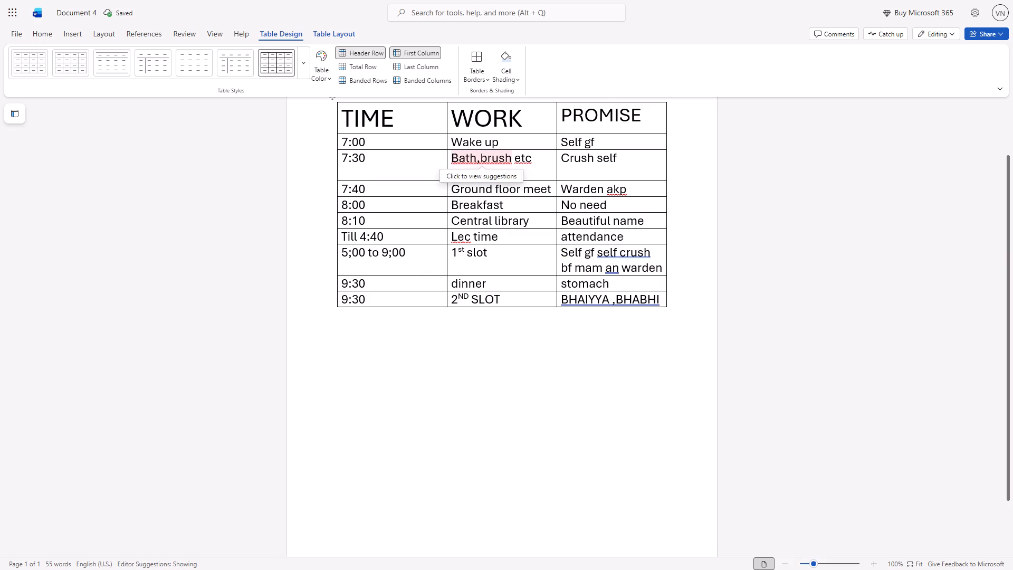
{"action": "left_click", "coordinate": [486, 198]}
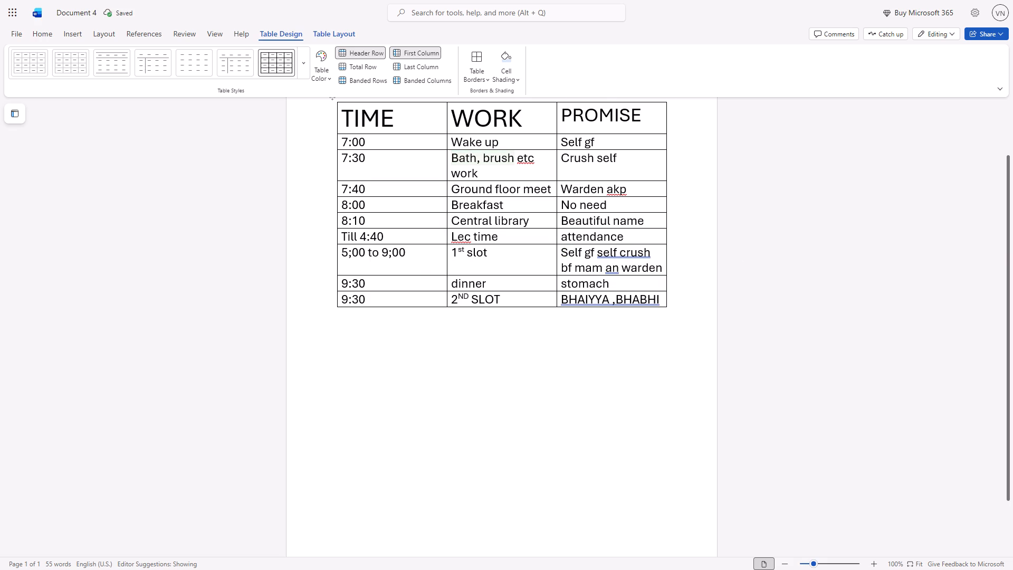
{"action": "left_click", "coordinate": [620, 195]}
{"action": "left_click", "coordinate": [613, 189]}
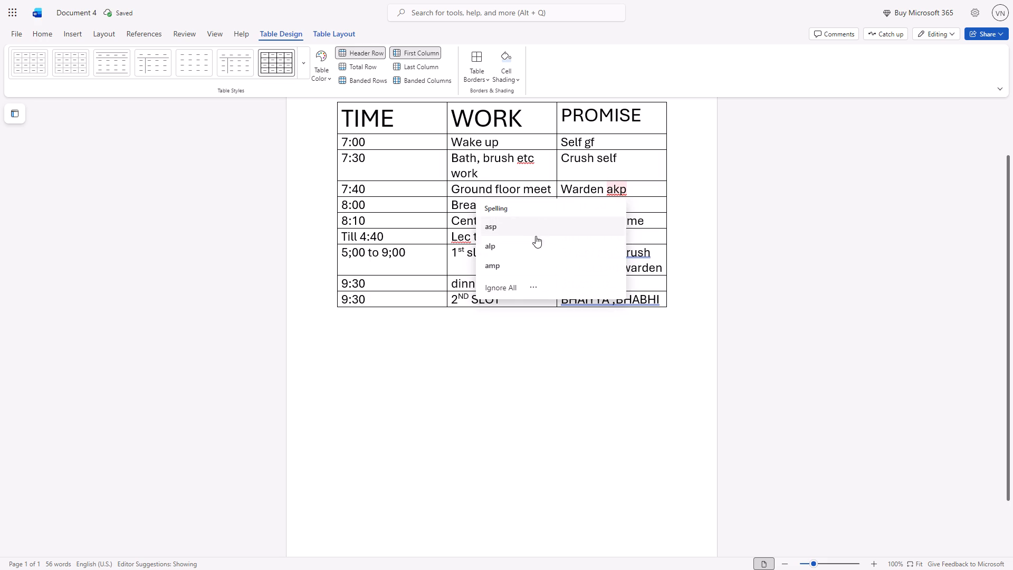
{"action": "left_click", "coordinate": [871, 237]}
Correct the punctuation in the 2ND SLOT row's PROMISE cell to the suggested "BHAIYYA, BHABHI".
{"action": "scroll", "coordinate": [703, 405], "scroll_direction": "down", "scroll_amount": 3}
{"action": "scroll", "coordinate": [707, 358], "scroll_direction": "up", "scroll_amount": 3}
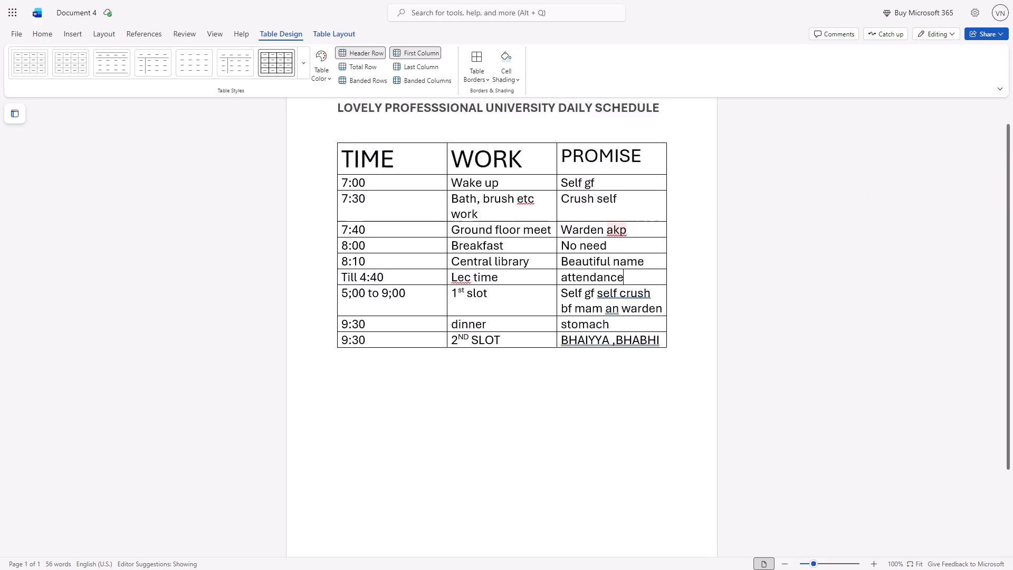
{"action": "scroll", "coordinate": [706, 357], "scroll_direction": "up", "scroll_amount": 6}
{"action": "scroll", "coordinate": [661, 339], "scroll_direction": "down", "scroll_amount": 3}
{"action": "scroll", "coordinate": [661, 338], "scroll_direction": "up", "scroll_amount": 2}
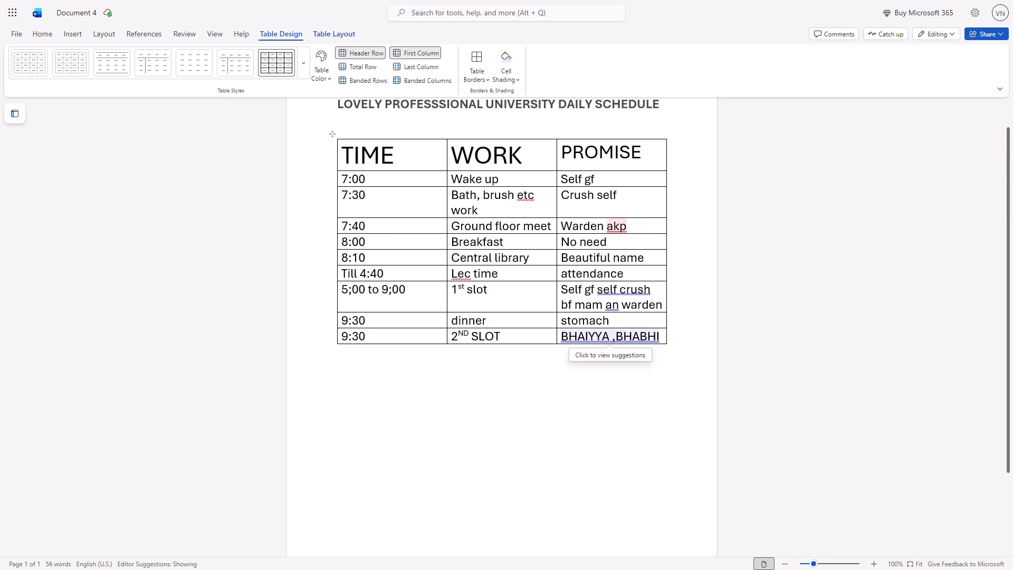
{"action": "left_click", "coordinate": [691, 376]}
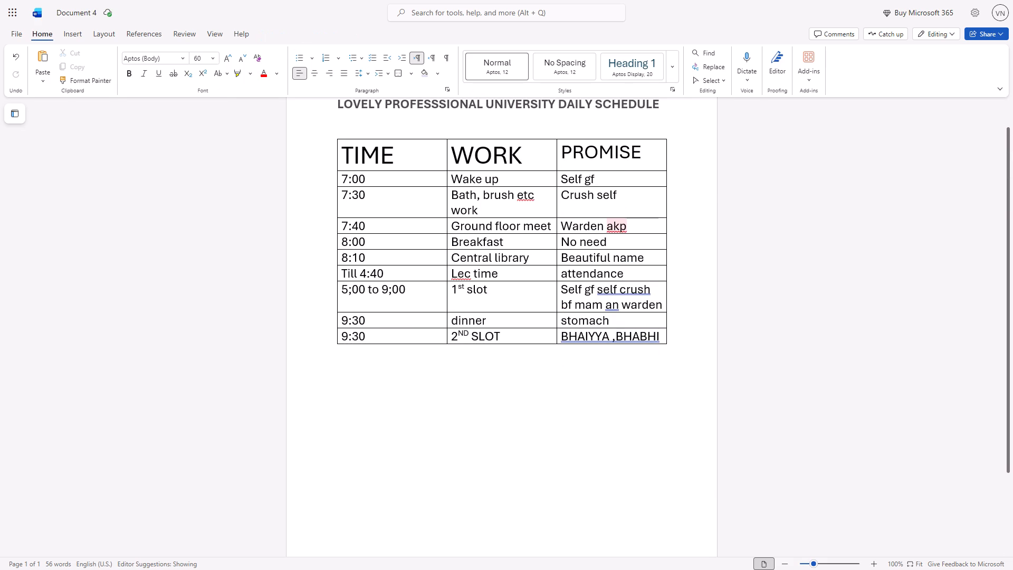
{"action": "left_click", "coordinate": [587, 330]}
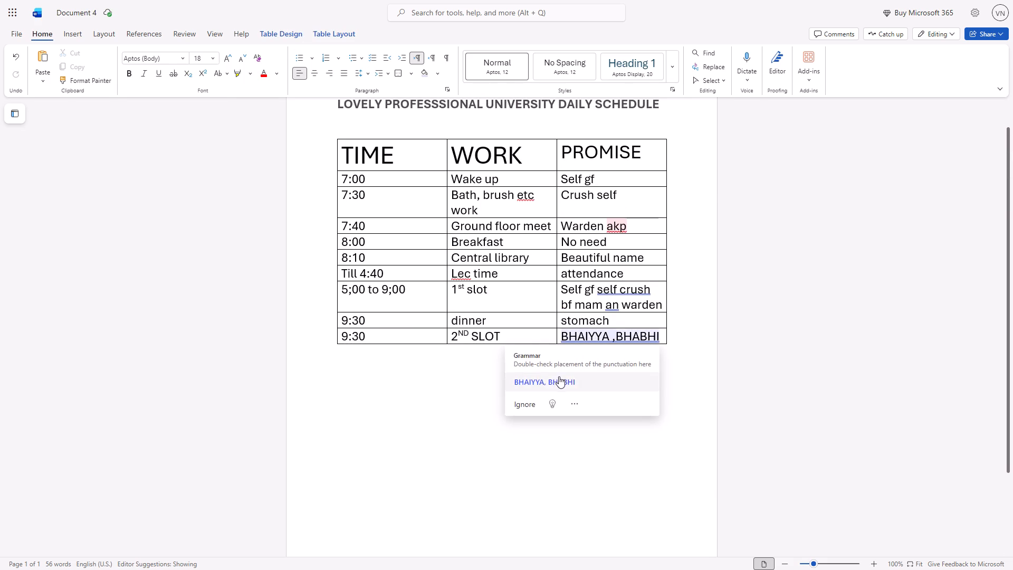
{"action": "left_click", "coordinate": [559, 376]}
{"action": "left_click", "coordinate": [715, 375]}
Apply the suggested corrections "self-crush" and "and" in the 1st slot row's PROMISE cell.
{"action": "left_click", "coordinate": [628, 288]}
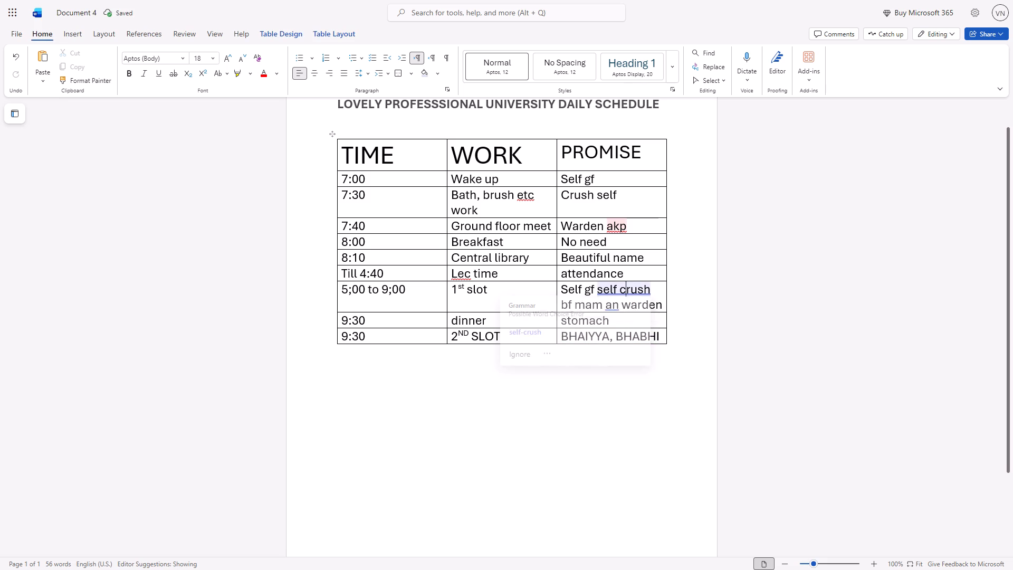
{"action": "left_click", "coordinate": [563, 331]}
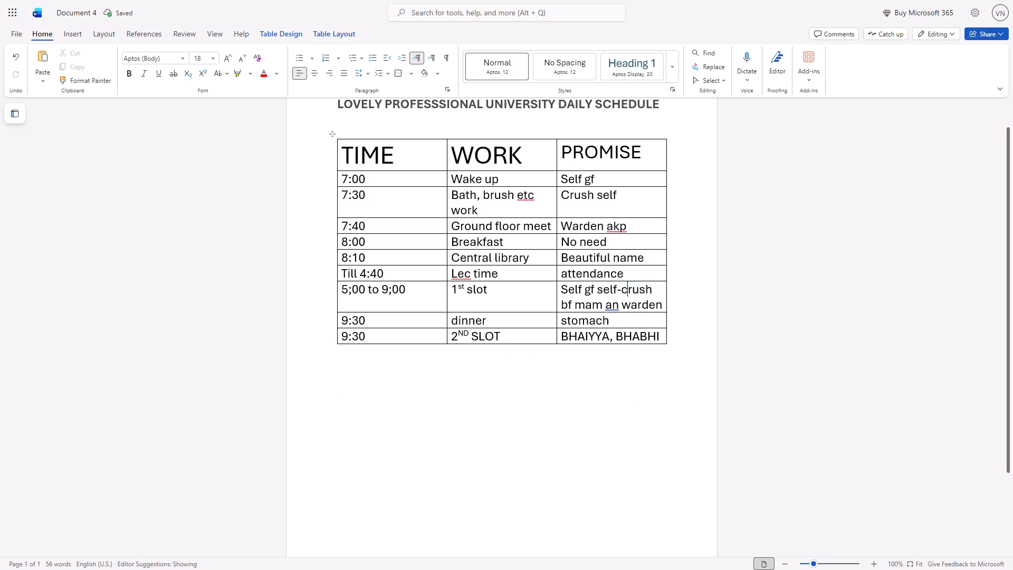
{"action": "left_click", "coordinate": [611, 306]}
{"action": "left_click", "coordinate": [531, 354]}
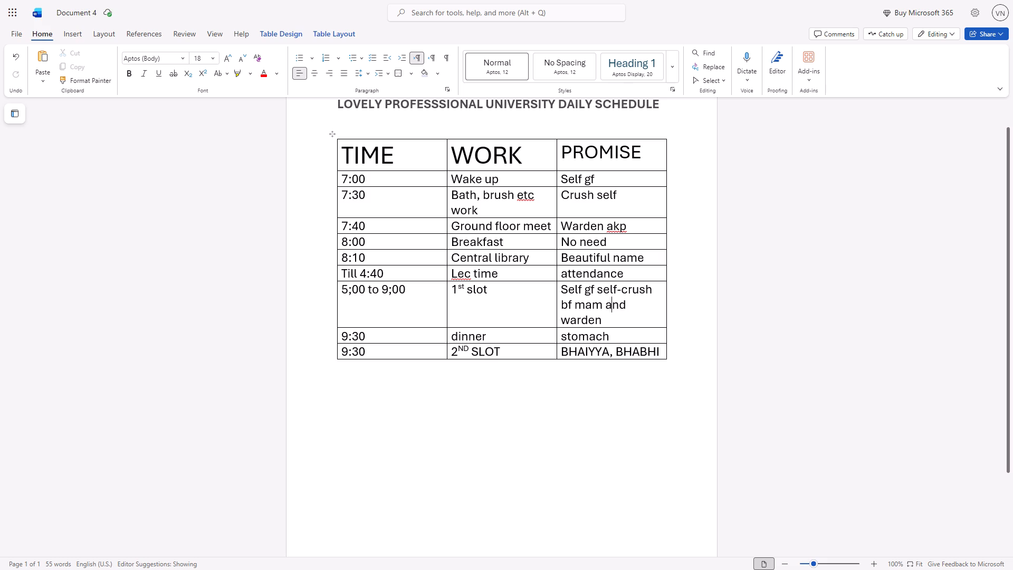
Add the text "SIGNATURE" below the table, leaving blank space between them.
{"action": "left_click", "coordinate": [652, 427]}
{"action": "key", "text": "Return"}
{"action": "key", "text": "Return"}
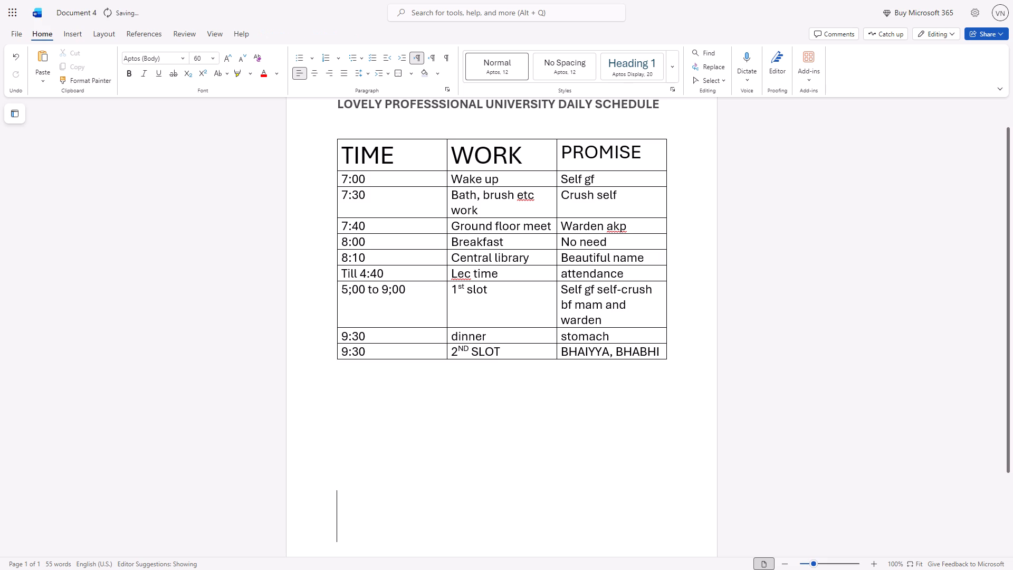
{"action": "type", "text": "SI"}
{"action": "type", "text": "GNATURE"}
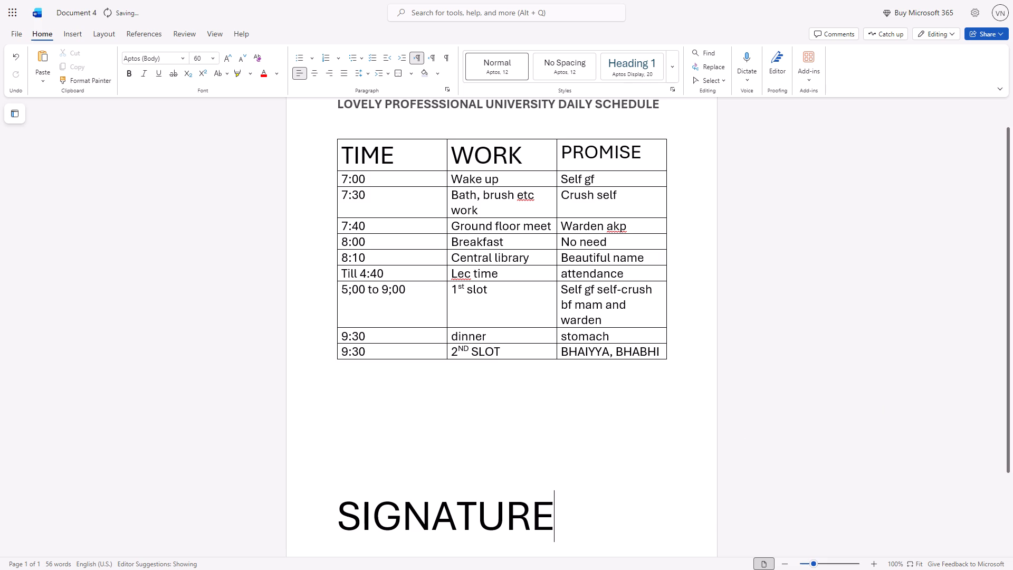
Set the font size of the "SIGNATURE" text to 12.
{"action": "left_click_drag", "start_coordinate": [568, 511], "coordinate": [280, 519]}
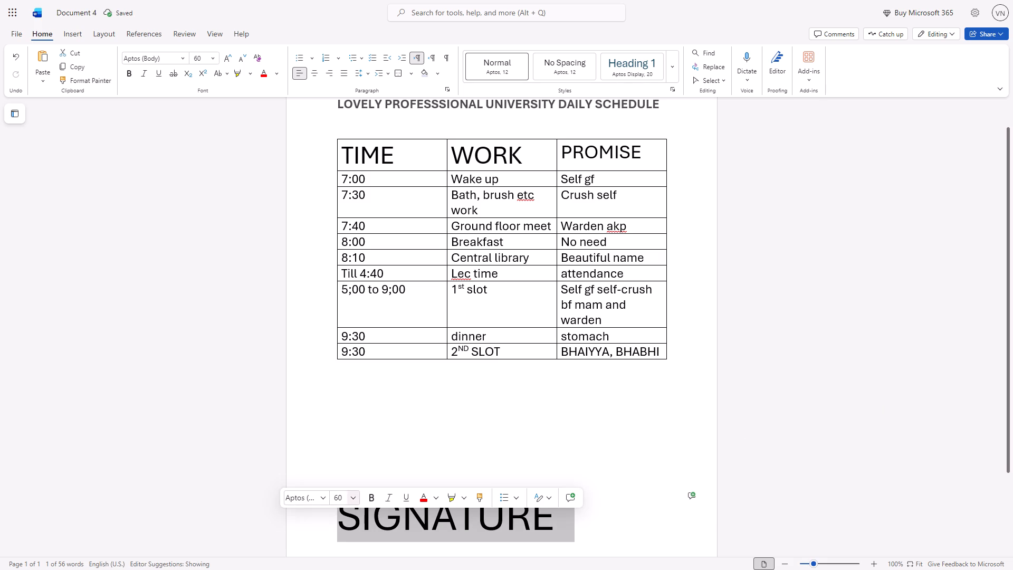
{"action": "left_click", "coordinate": [349, 497]}
{"action": "left_click", "coordinate": [337, 312]}
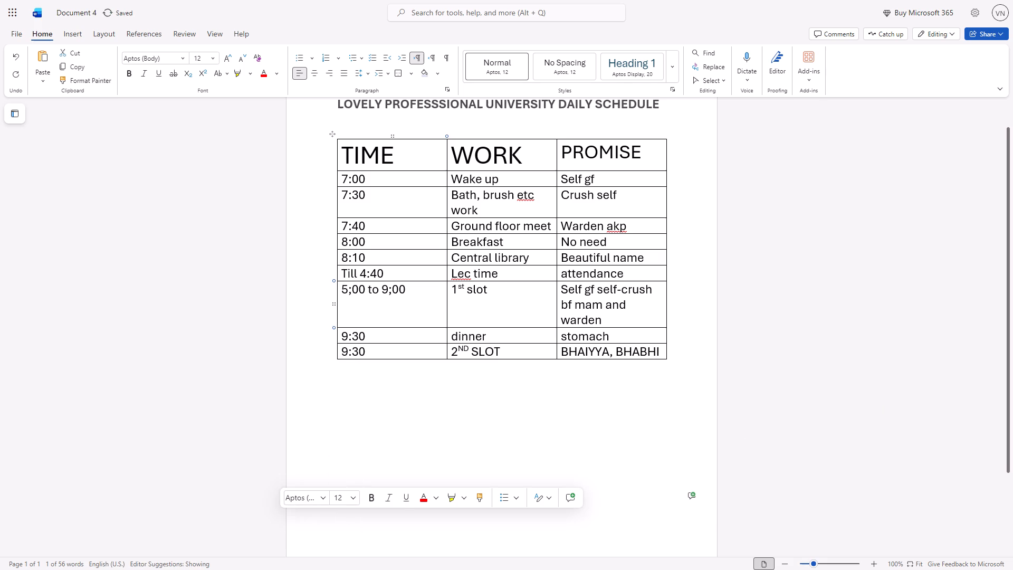
{"action": "left_click", "coordinate": [399, 507]}
{"action": "left_click", "coordinate": [444, 396]}
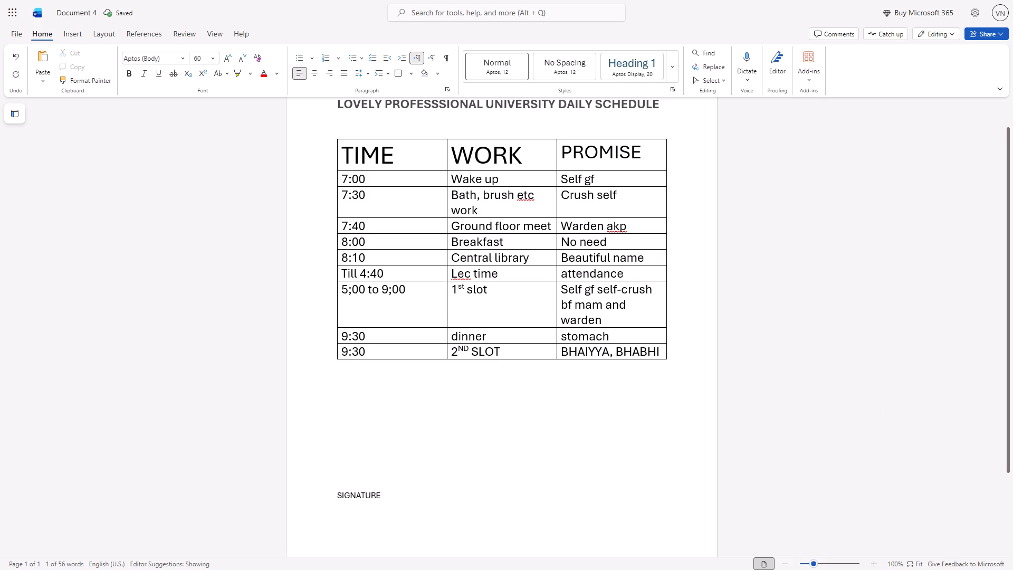
Add "SIGNATURE(CO-FOUNDER)" on the same line as the first signature label, separated from it by a wide gap of spaces.
{"action": "left_click", "coordinate": [405, 503]}
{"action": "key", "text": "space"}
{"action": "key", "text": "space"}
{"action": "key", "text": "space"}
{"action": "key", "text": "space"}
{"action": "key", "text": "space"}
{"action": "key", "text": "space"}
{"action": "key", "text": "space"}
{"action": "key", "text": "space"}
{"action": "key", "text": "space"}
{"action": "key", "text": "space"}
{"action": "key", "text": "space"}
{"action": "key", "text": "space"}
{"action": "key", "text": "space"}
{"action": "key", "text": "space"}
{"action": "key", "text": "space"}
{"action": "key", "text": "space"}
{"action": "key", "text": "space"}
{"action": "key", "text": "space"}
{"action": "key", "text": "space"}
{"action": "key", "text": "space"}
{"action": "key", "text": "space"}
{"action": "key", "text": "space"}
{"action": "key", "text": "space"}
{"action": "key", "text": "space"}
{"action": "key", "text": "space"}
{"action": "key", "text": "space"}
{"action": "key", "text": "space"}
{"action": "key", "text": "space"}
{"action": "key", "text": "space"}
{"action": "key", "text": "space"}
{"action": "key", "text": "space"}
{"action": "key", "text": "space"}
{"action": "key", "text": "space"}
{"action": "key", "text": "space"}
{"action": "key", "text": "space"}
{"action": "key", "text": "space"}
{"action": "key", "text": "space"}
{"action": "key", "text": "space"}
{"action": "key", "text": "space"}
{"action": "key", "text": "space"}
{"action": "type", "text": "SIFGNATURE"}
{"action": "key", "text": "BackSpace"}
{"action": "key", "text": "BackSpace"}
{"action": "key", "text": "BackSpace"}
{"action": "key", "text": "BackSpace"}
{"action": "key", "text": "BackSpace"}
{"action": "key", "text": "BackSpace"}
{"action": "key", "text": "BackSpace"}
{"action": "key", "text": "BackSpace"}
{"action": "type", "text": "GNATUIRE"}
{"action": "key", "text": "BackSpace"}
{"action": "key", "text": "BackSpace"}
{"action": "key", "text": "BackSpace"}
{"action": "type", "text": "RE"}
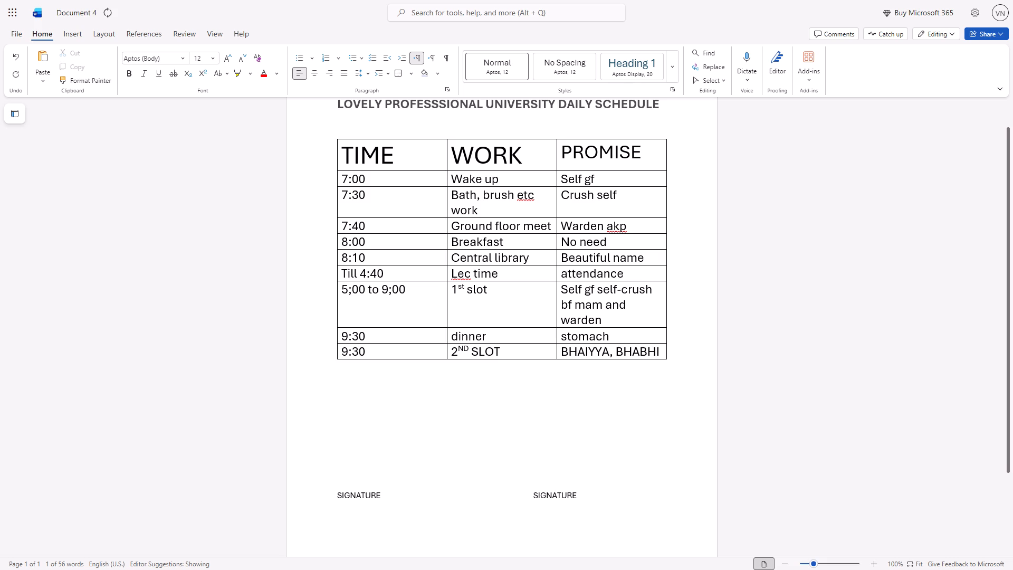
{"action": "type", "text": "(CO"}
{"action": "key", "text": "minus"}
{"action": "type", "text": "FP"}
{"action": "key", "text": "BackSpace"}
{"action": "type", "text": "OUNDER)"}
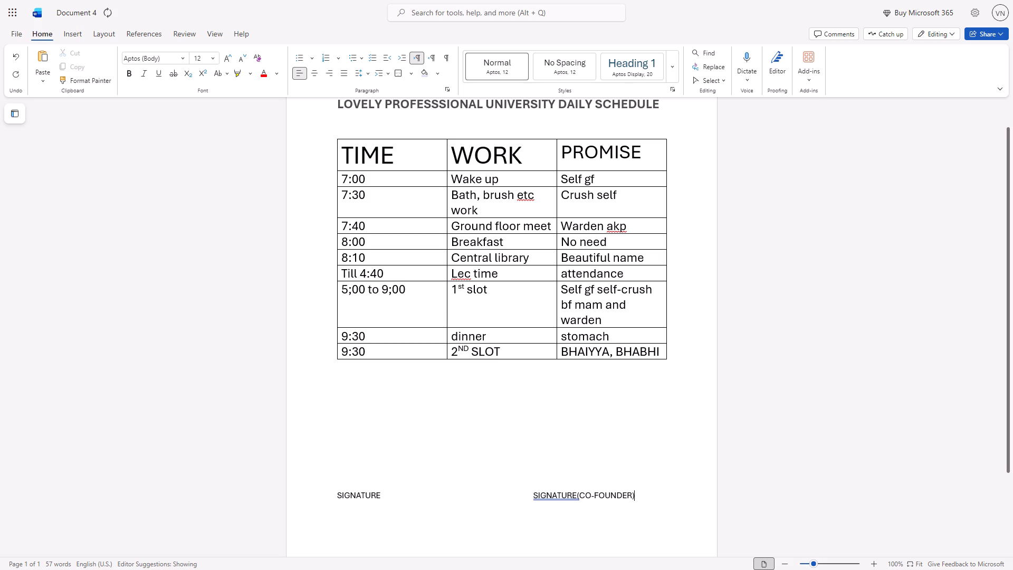
Add "(FOUNDER)" after the first "SIGNATURE" and adjust the spacing before the co-founder signature label.
{"action": "left_click", "coordinate": [390, 499]}
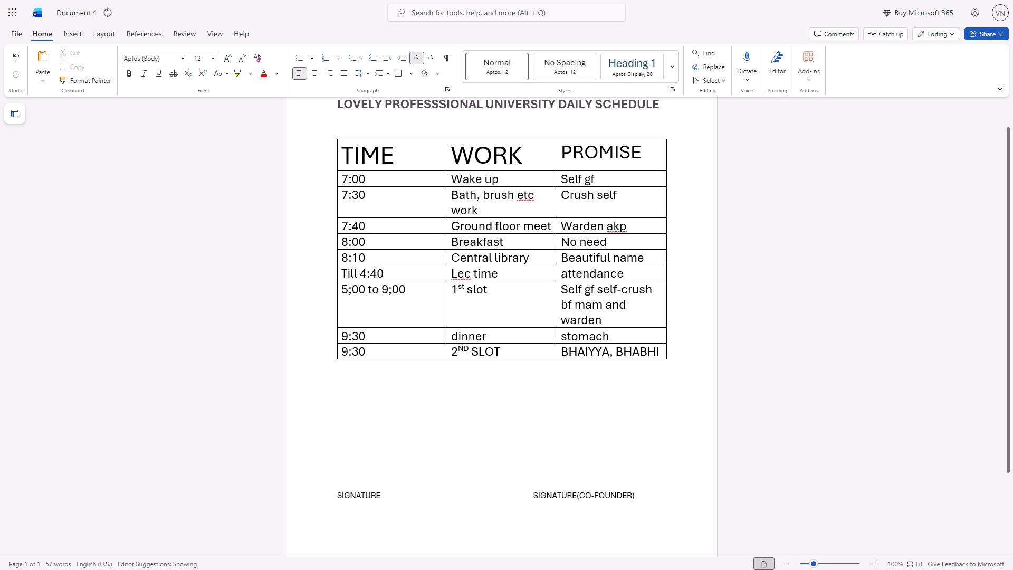
{"action": "left_click", "coordinate": [400, 491]}
{"action": "key", "text": "BackSpace"}
{"action": "key", "text": "BackSpace"}
{"action": "key", "text": "BackSpace"}
{"action": "key", "text": "BackSpace"}
{"action": "key", "text": "BackSpace"}
{"action": "key", "text": "BackSpace"}
{"action": "key", "text": "BackSpace"}
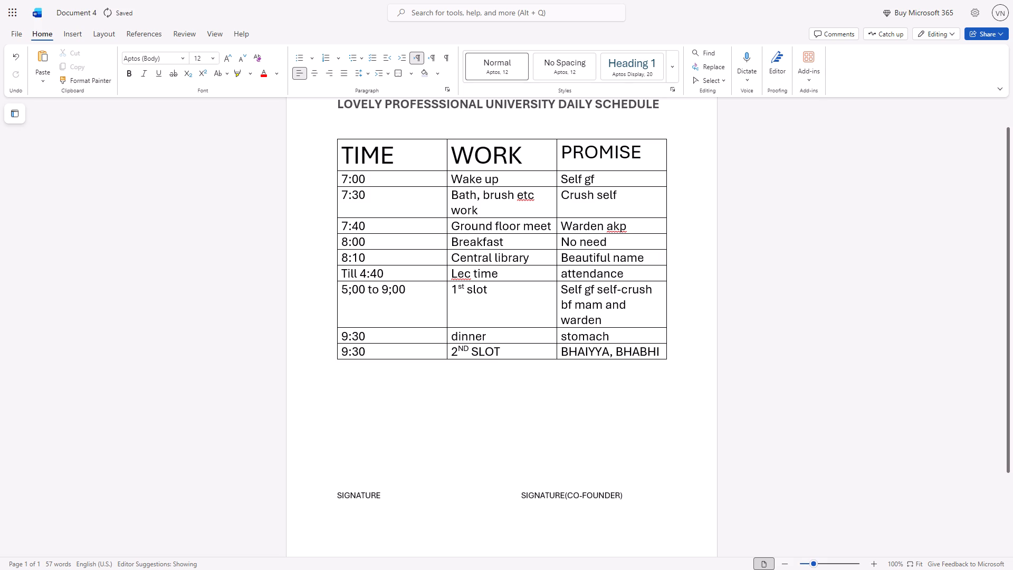
{"action": "key", "text": "BackSpace"}
{"action": "key", "text": "BackSpace"}
{"action": "key", "text": "BackSpace"}
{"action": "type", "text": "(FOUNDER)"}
{"action": "left_click", "coordinate": [525, 501]}
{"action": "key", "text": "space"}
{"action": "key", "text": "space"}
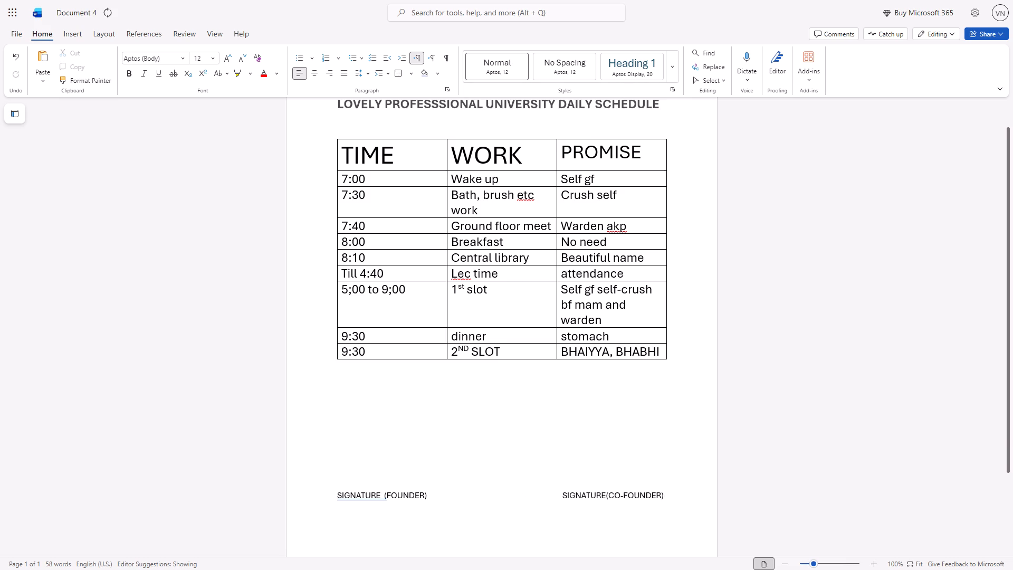
Enter "SYNTHEXIA-GROUP" on the blank line between the title and the table, indented with spaces.
{"action": "scroll", "coordinate": [517, 488], "scroll_direction": "up", "scroll_amount": 9}
{"action": "scroll", "coordinate": [477, 395], "scroll_direction": "up", "scroll_amount": 1}
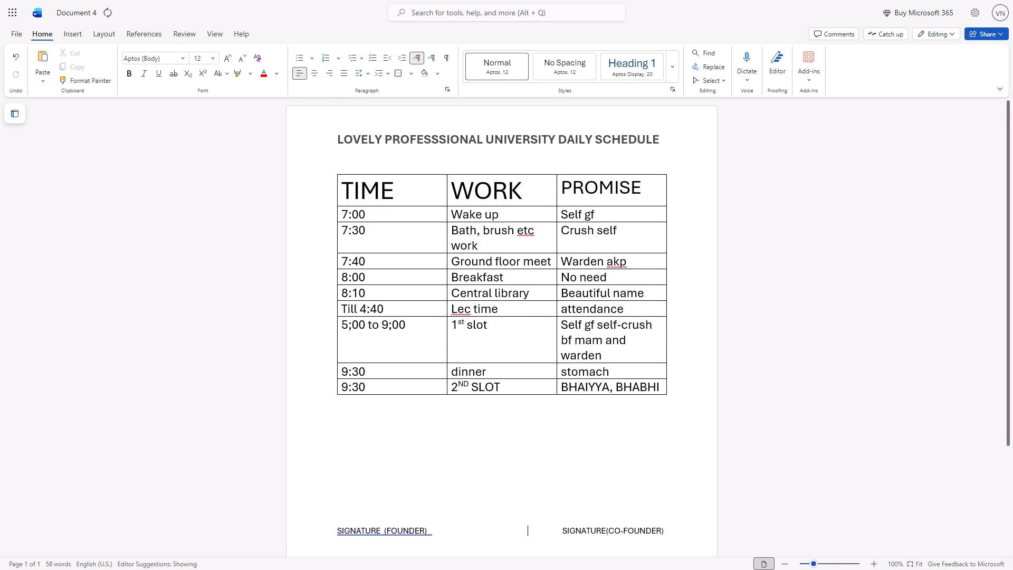
{"action": "double_click", "coordinate": [518, 157]}
{"action": "left_click", "coordinate": [515, 154]}
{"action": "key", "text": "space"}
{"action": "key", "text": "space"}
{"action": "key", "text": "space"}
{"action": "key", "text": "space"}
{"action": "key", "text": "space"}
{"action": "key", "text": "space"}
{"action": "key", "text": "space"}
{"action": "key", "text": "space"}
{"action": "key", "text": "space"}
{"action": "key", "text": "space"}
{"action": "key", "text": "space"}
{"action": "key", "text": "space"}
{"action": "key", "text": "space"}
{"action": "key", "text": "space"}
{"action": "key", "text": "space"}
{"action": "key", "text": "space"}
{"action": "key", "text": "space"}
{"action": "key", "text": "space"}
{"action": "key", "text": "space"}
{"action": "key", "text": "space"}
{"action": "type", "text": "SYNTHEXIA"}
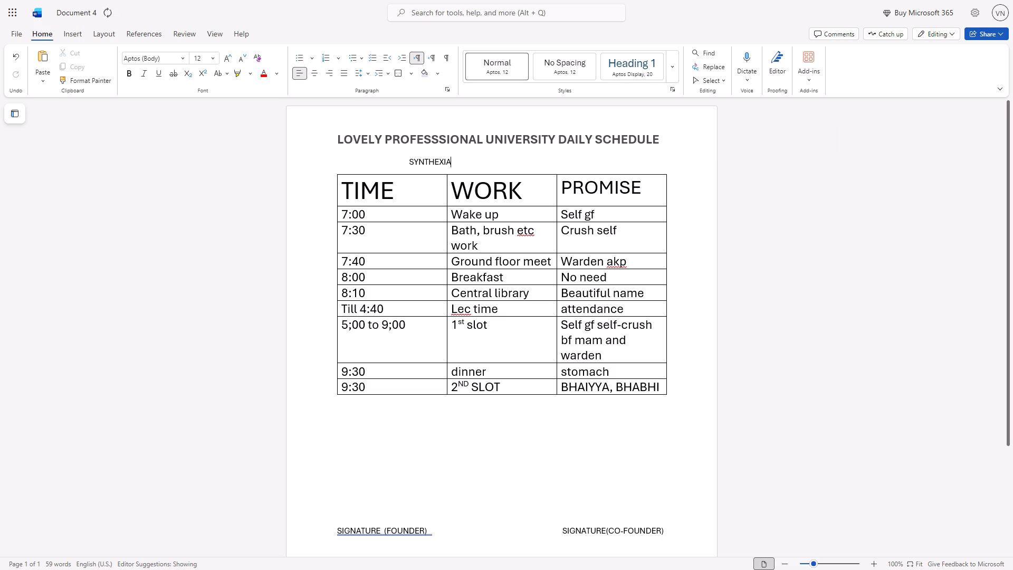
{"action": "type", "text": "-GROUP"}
Make the "SYNTHEXIA-GROUP" subtitle bold and set its font size to 20.
{"action": "left_click_drag", "start_coordinate": [398, 163], "coordinate": [517, 167]}
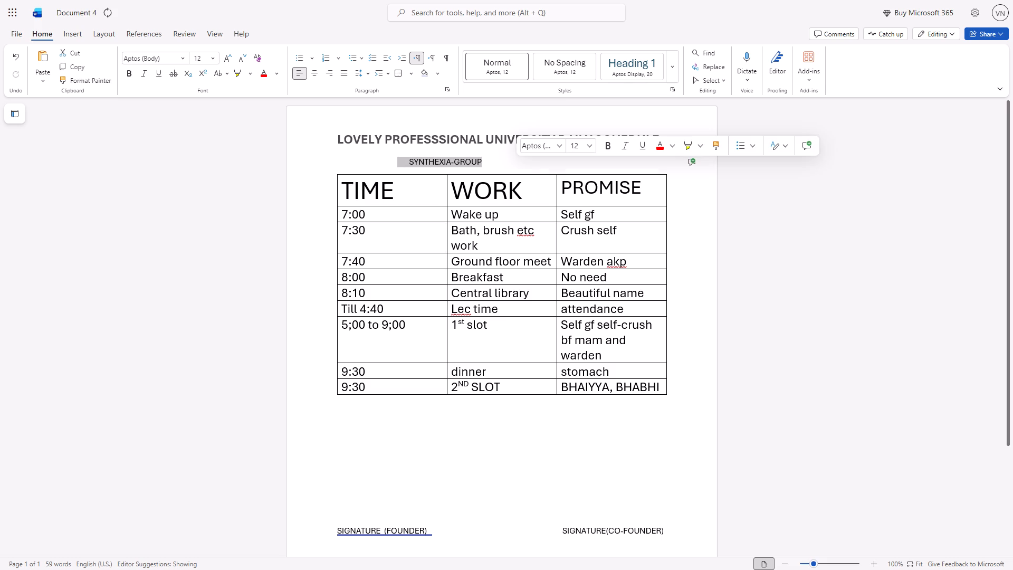
{"action": "left_click", "coordinate": [604, 148]}
{"action": "left_click", "coordinate": [585, 148]}
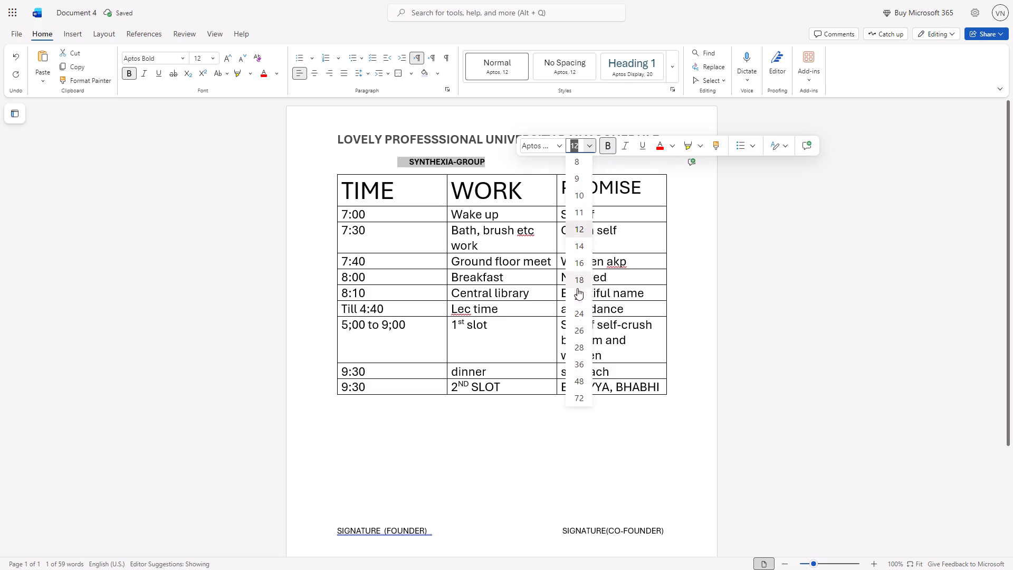
{"action": "left_click", "coordinate": [577, 293]}
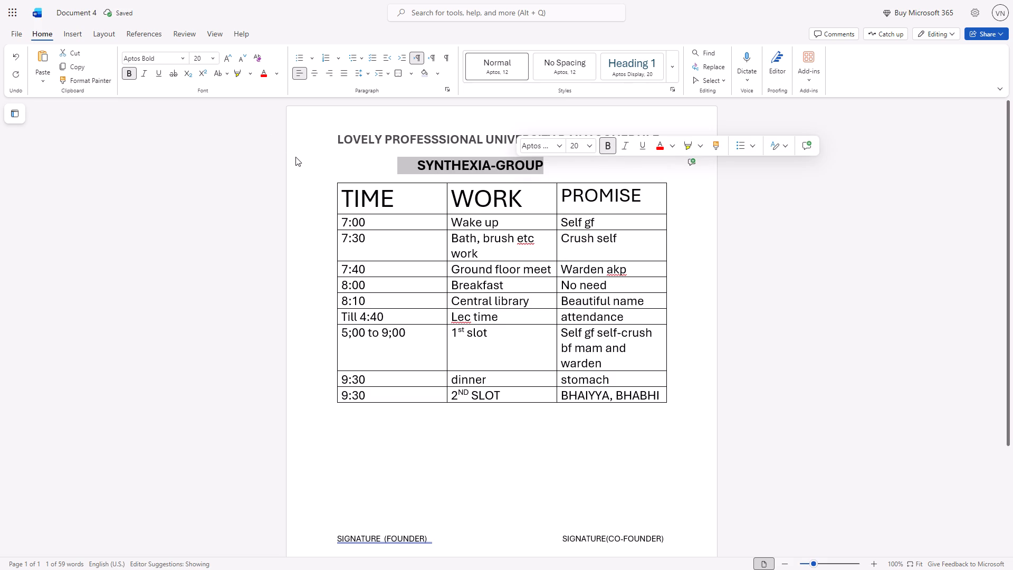
{"action": "left_click_drag", "start_coordinate": [298, 170], "coordinate": [303, 163]}
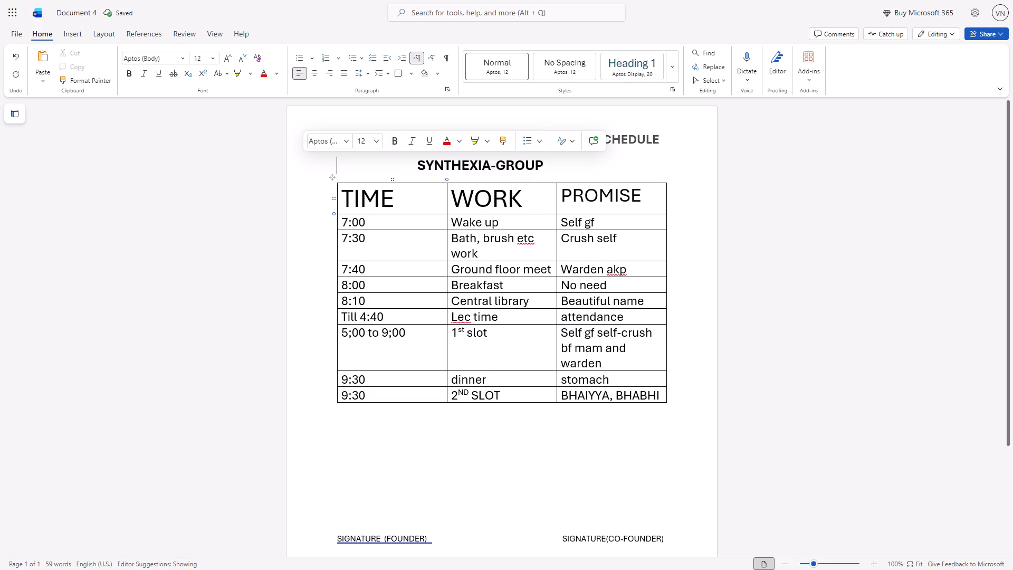
Set the font size of the table's TIME, WORK and PROMISE header row to 18.
{"action": "left_click_drag", "start_coordinate": [346, 194], "coordinate": [745, 196]}
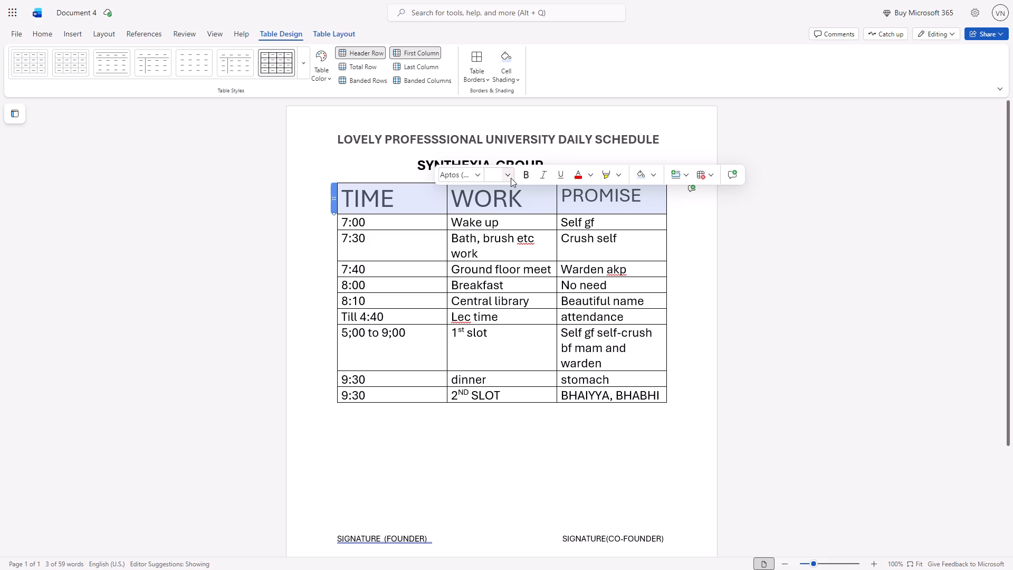
{"action": "left_click", "coordinate": [511, 178]}
{"action": "left_click", "coordinate": [492, 294]}
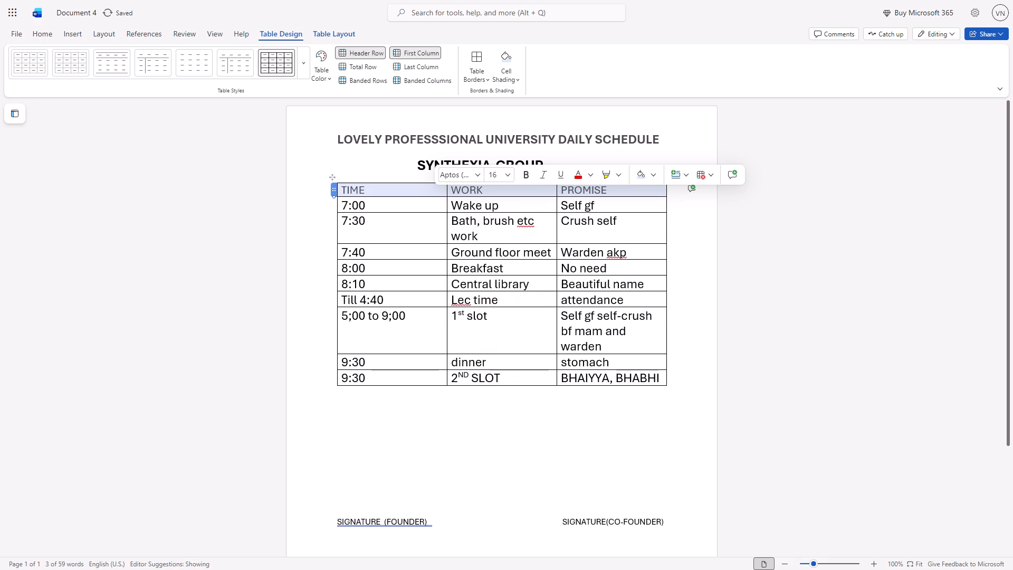
{"action": "left_click", "coordinate": [506, 174]}
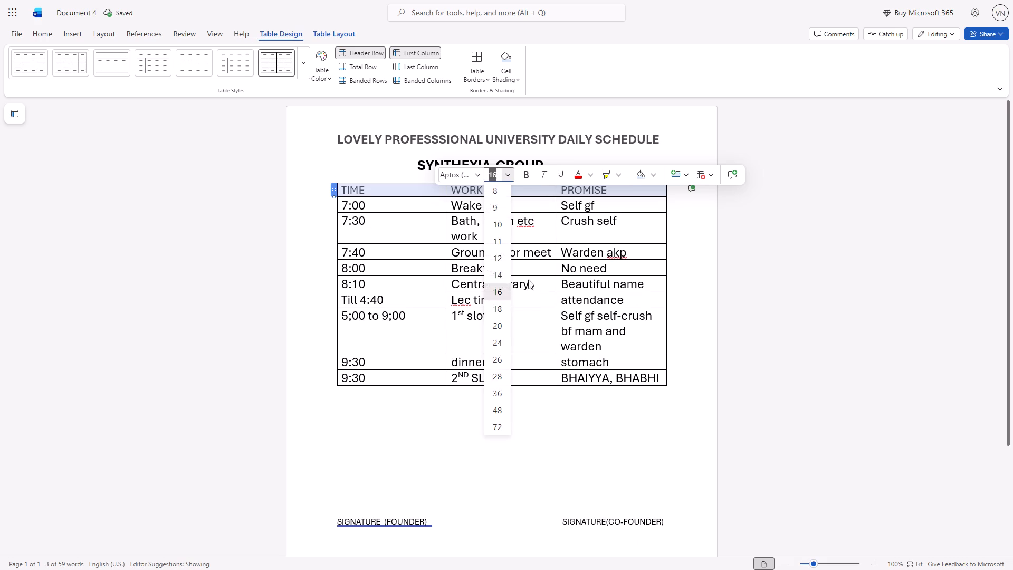
{"action": "left_click", "coordinate": [506, 315]}
{"action": "left_click", "coordinate": [623, 213]}
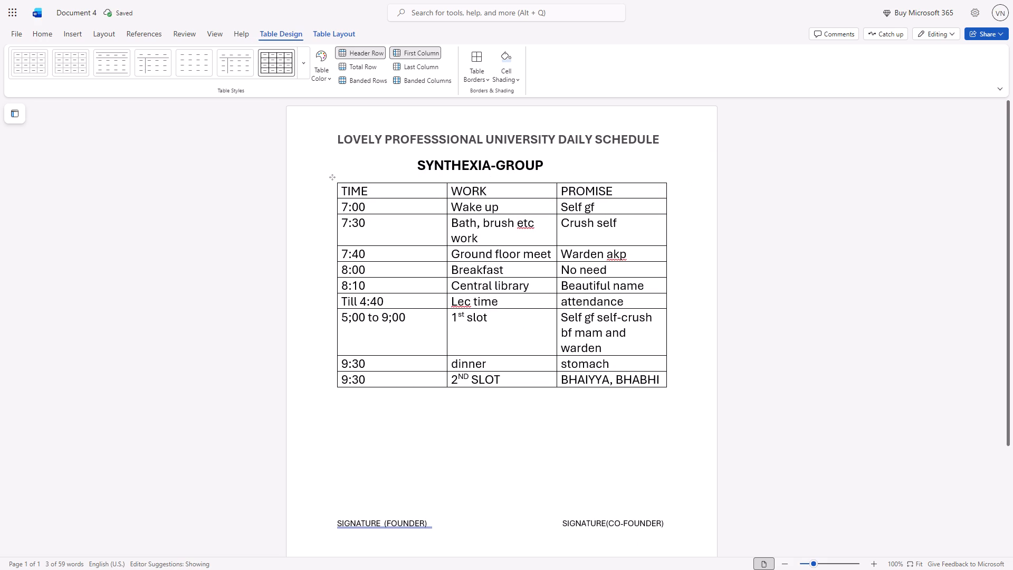
Make the table's TIME, WORK and PROMISE header row bold, italic and underlined.
{"action": "left_click", "coordinate": [615, 193]}
{"action": "left_click", "coordinate": [608, 193]}
{"action": "left_click", "coordinate": [606, 193]}
{"action": "left_click_drag", "start_coordinate": [624, 196], "coordinate": [442, 173]}
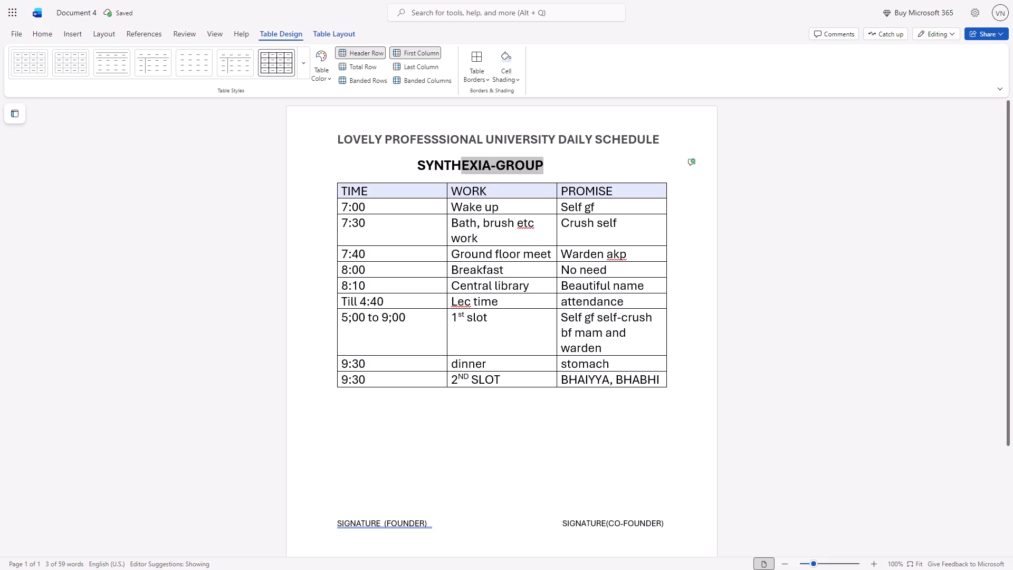
{"action": "left_click_drag", "start_coordinate": [442, 173], "coordinate": [361, 189]}
{"action": "left_click", "coordinate": [456, 169]}
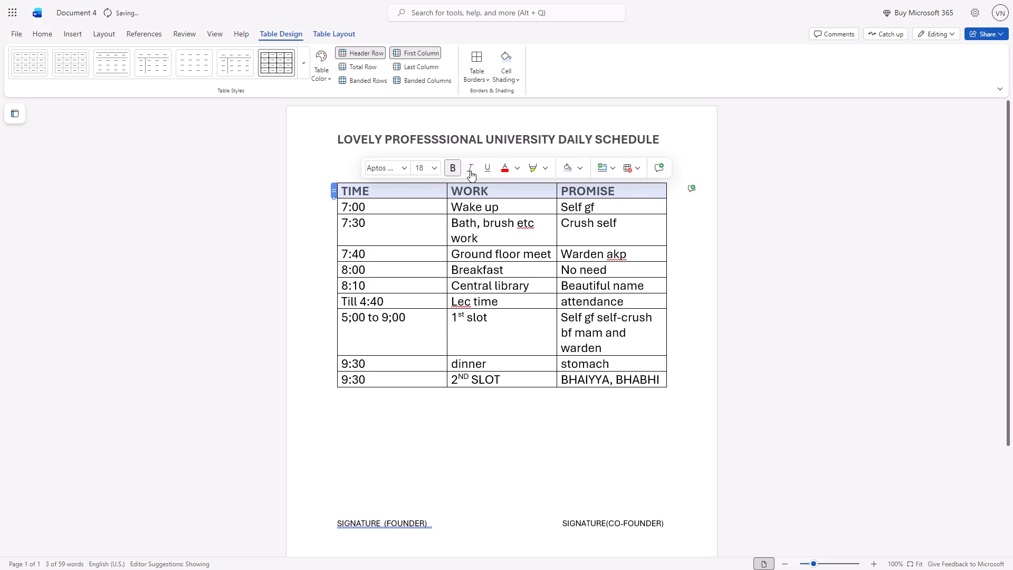
{"action": "left_click", "coordinate": [470, 170]}
{"action": "left_click", "coordinate": [493, 170]}
Replace the PROMISE heading in the table's third column with "KASAM".
{"action": "left_click_drag", "start_coordinate": [582, 192], "coordinate": [588, 193]}
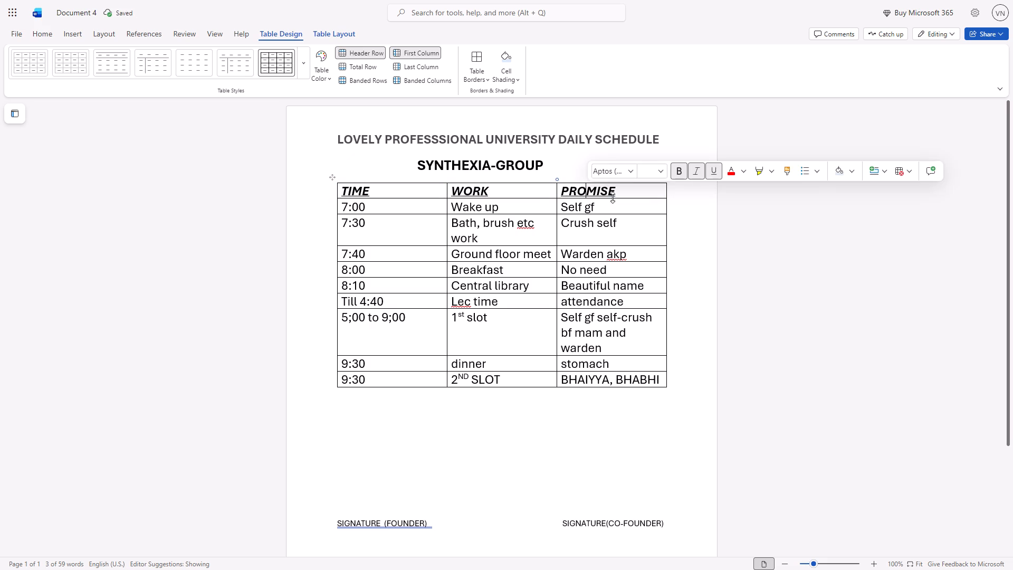
{"action": "left_click", "coordinate": [615, 193]}
{"action": "key", "text": "BackSpace"}
{"action": "key", "text": "BackSpace"}
{"action": "key", "text": "BackSpace"}
{"action": "key", "text": "BackSpace"}
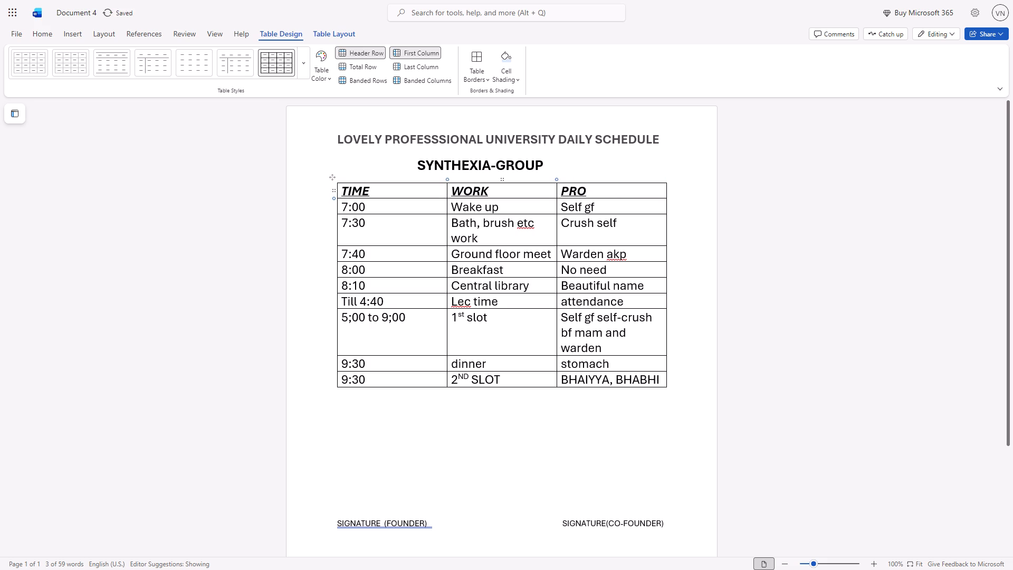
{"action": "key", "text": "BackSpace"}
{"action": "key", "text": "BackSpace"}
{"action": "key", "text": "BackSpace"}
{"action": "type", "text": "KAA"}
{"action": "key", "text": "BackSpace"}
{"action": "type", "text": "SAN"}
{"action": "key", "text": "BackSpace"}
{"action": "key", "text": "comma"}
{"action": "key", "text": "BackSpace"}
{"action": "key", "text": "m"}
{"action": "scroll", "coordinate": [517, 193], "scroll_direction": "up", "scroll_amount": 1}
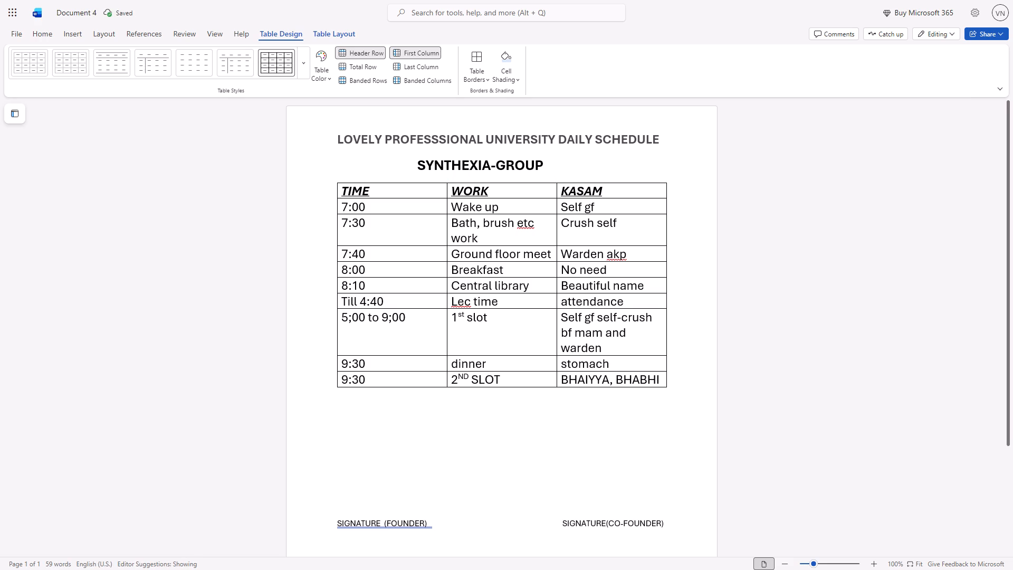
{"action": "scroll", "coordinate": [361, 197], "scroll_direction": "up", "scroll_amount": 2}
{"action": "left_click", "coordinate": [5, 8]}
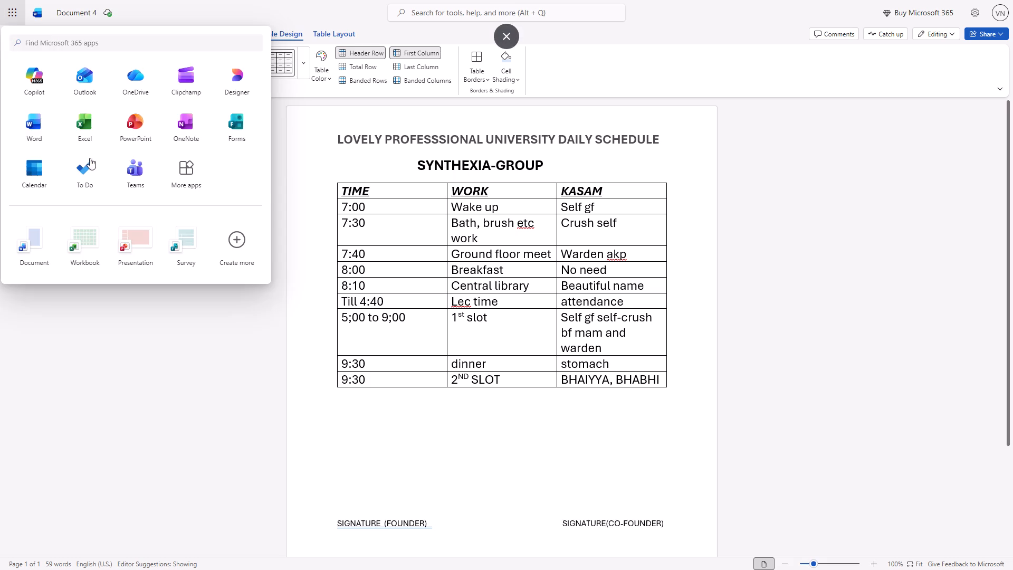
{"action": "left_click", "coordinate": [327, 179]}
Search the available tools for "WATER" to look for a watermark command.
{"action": "left_click", "coordinate": [442, 17]}
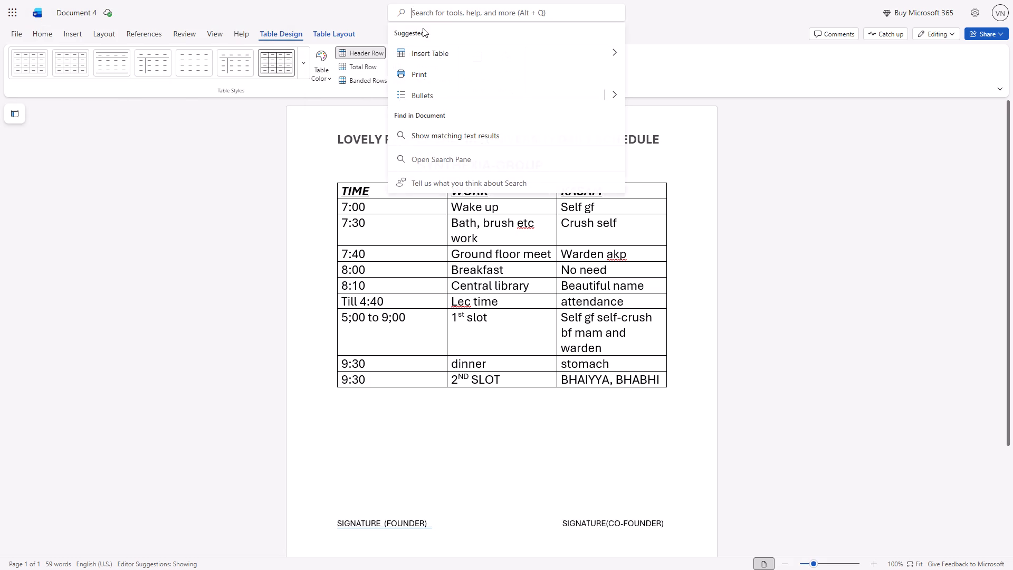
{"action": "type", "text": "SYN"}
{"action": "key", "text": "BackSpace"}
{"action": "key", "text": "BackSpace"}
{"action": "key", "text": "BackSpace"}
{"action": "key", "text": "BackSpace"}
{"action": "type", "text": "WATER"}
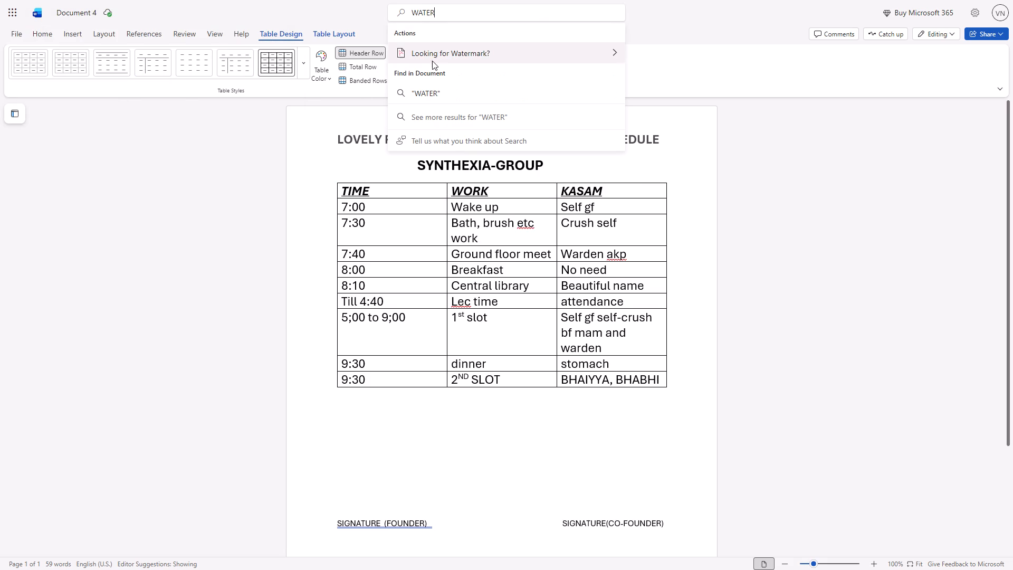
{"action": "scroll", "coordinate": [841, 345], "scroll_direction": "down", "scroll_amount": 5}
{"action": "right_click", "coordinate": [807, 323]}
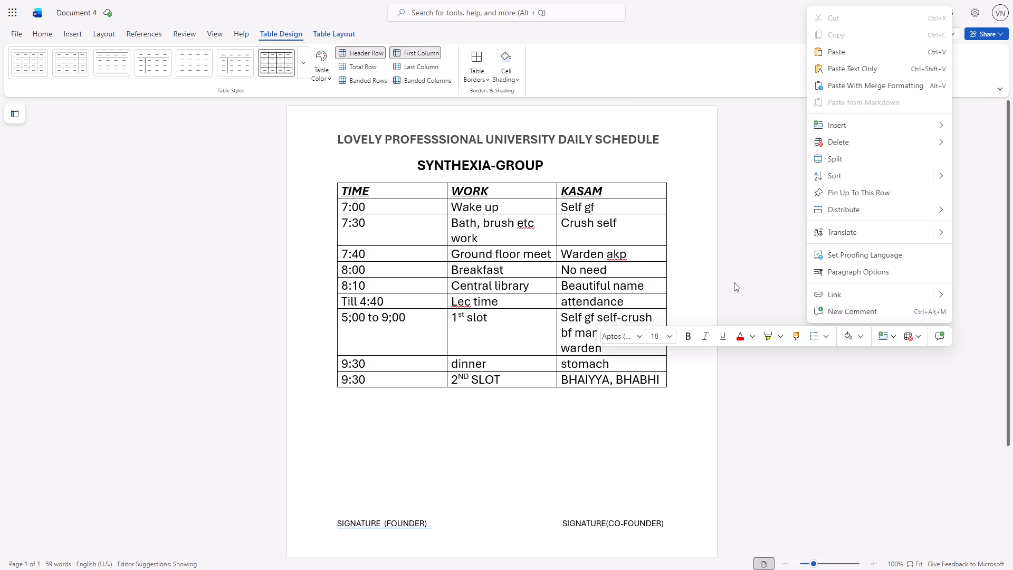
{"action": "left_click", "coordinate": [747, 127]}
Print the schedule to a PDF file named "CRM REQUEST" in the Downloads folder.
{"action": "key", "text": "ctrl+p"}
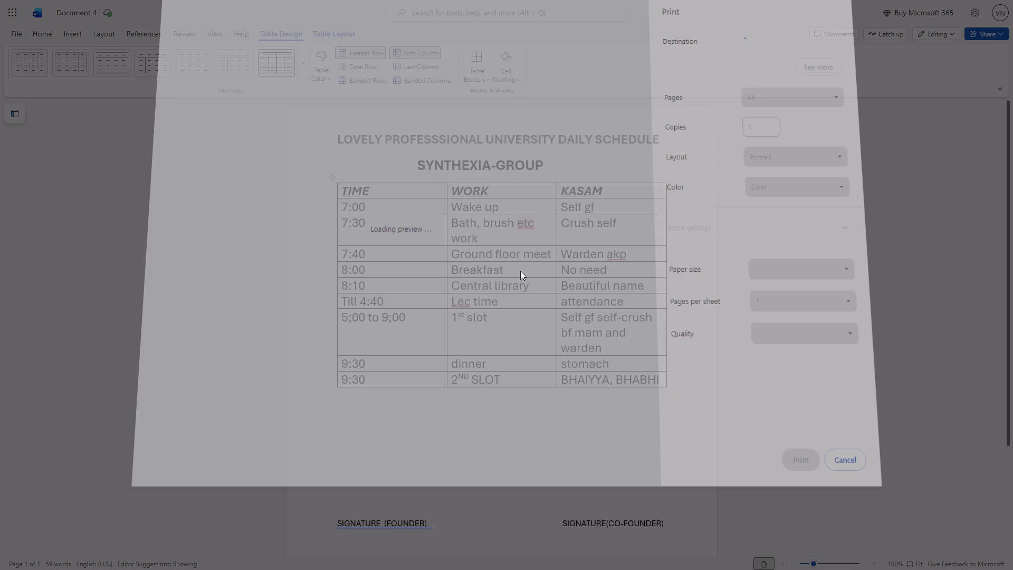
{"action": "left_click", "coordinate": [775, 429]}
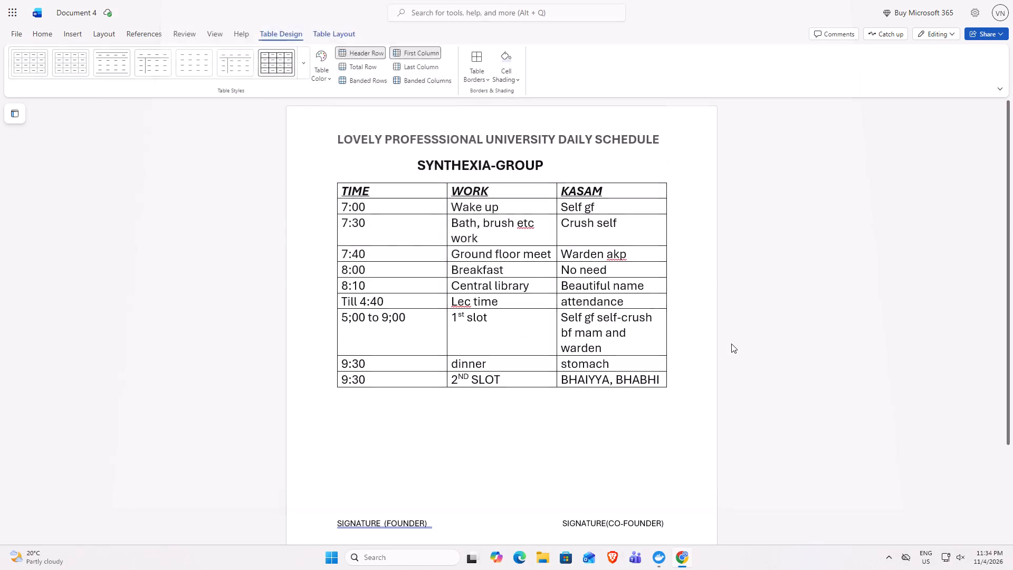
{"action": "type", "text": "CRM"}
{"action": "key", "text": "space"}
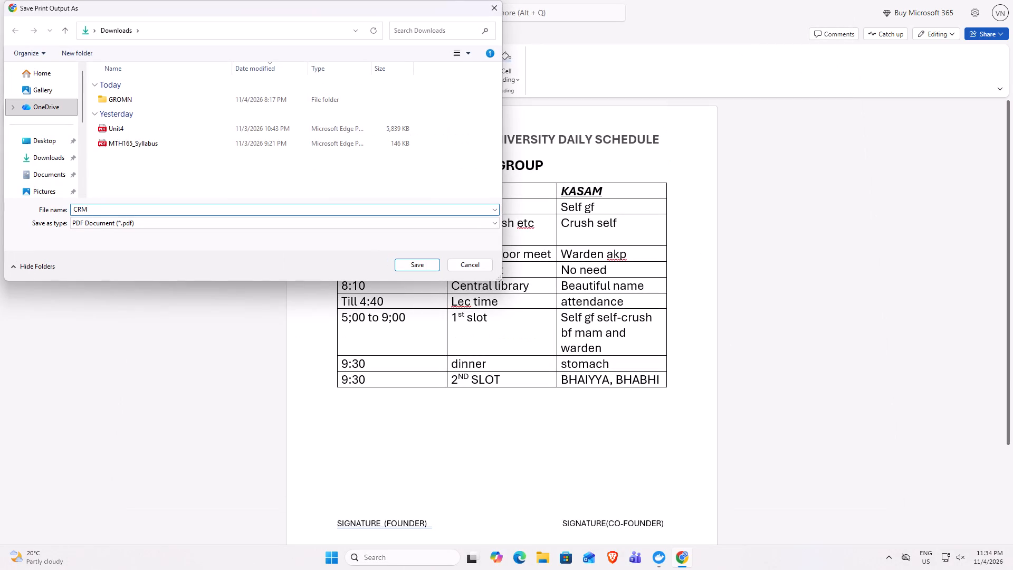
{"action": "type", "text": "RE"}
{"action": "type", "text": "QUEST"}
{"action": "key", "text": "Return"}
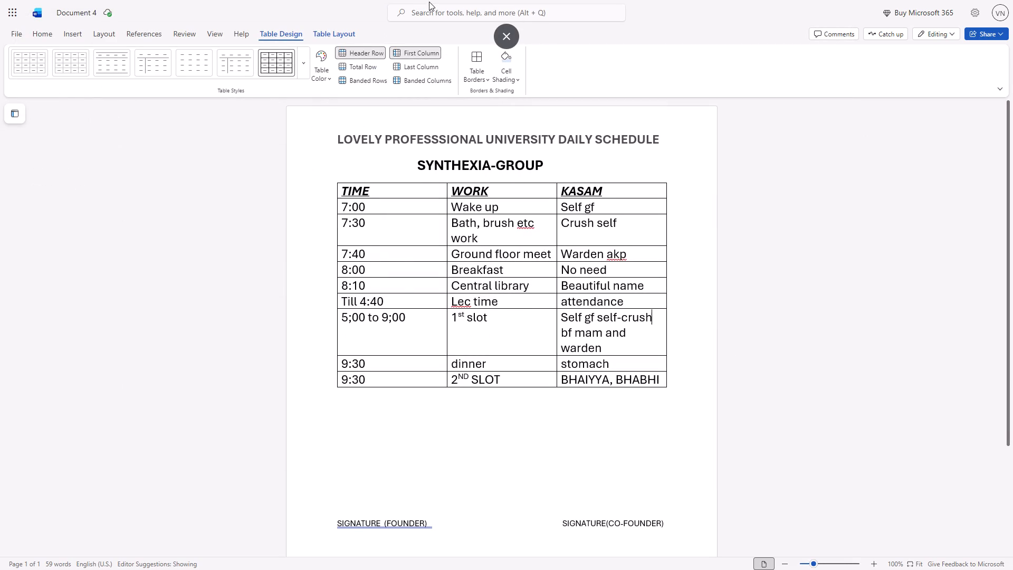
Search the tools for "WATER" and use the Watermark suggestion to open the document in desktop Word, allowing Office 2016 to launch.
{"action": "left_click", "coordinate": [430, 9]}
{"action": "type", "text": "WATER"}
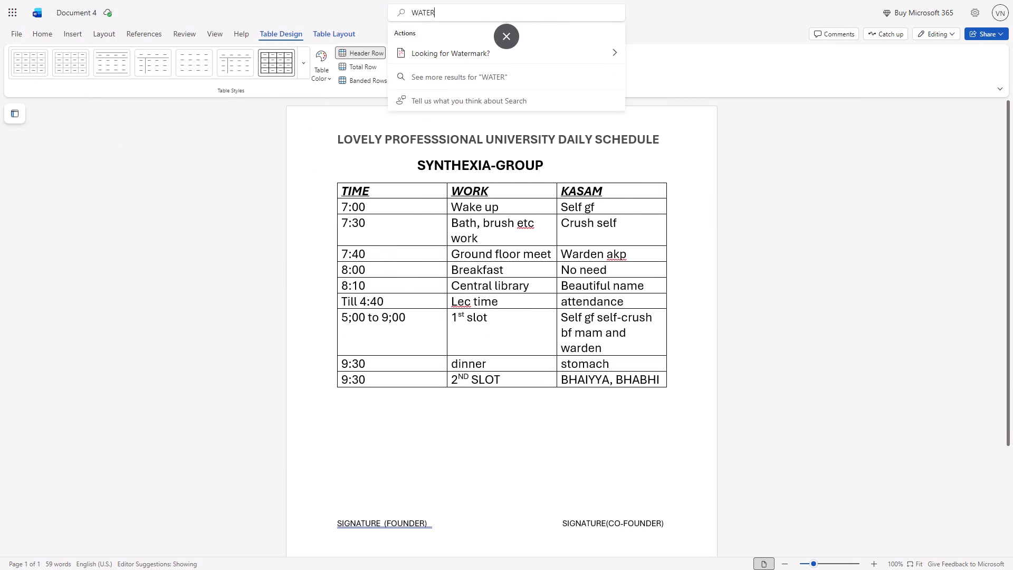
{"action": "left_click", "coordinate": [511, 58]}
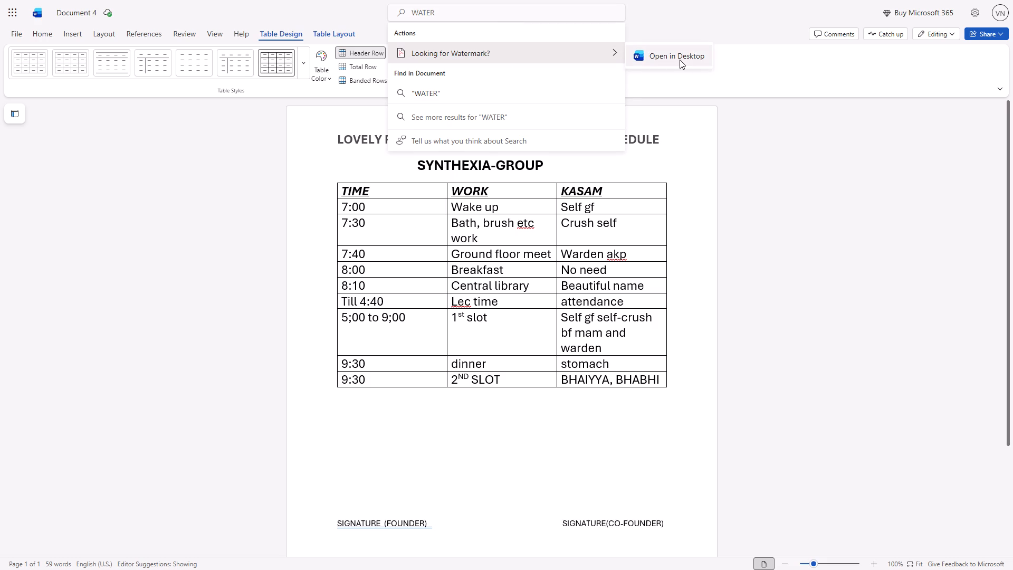
{"action": "left_click", "coordinate": [680, 60]}
{"action": "left_click", "coordinate": [522, 87]}
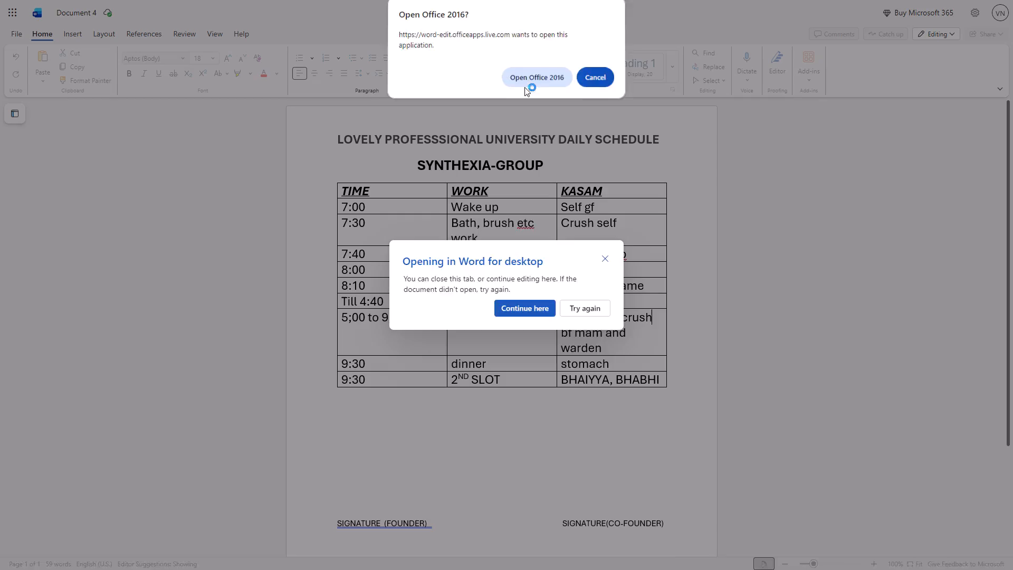
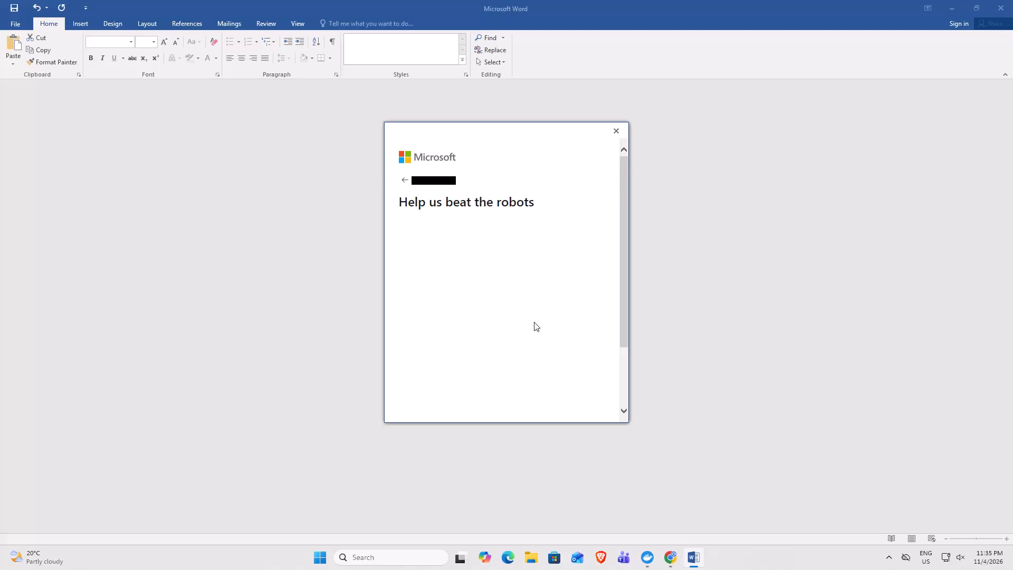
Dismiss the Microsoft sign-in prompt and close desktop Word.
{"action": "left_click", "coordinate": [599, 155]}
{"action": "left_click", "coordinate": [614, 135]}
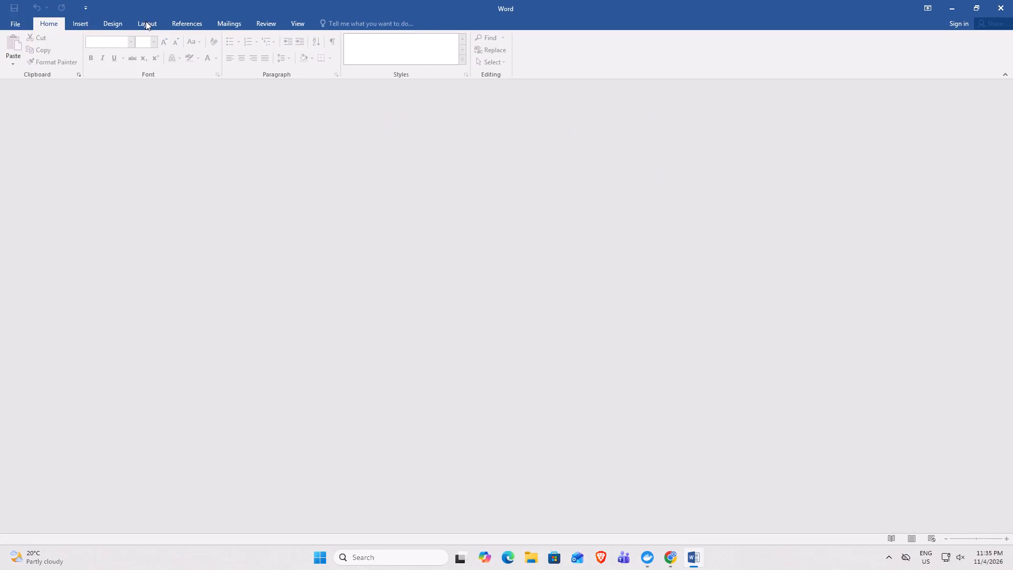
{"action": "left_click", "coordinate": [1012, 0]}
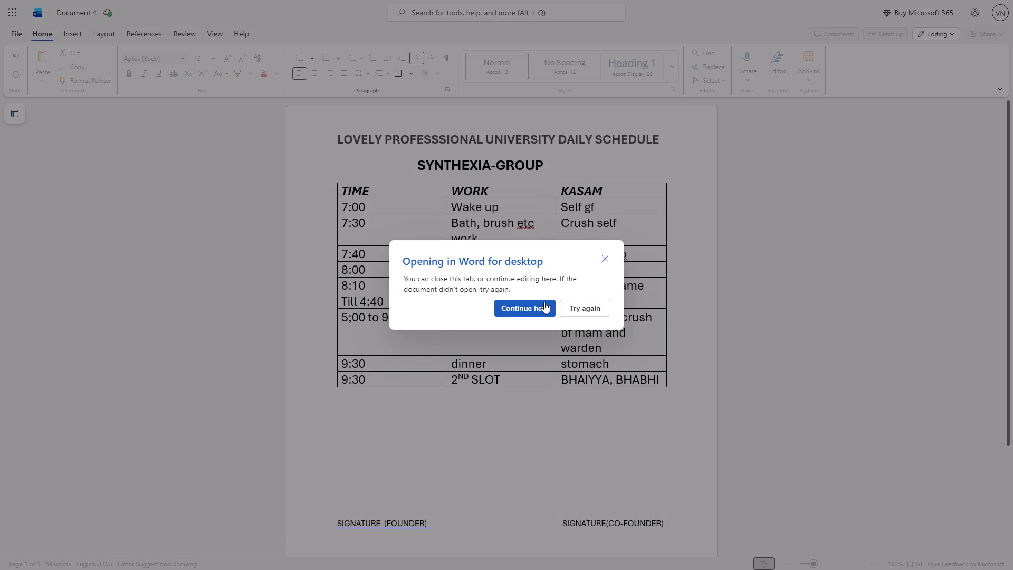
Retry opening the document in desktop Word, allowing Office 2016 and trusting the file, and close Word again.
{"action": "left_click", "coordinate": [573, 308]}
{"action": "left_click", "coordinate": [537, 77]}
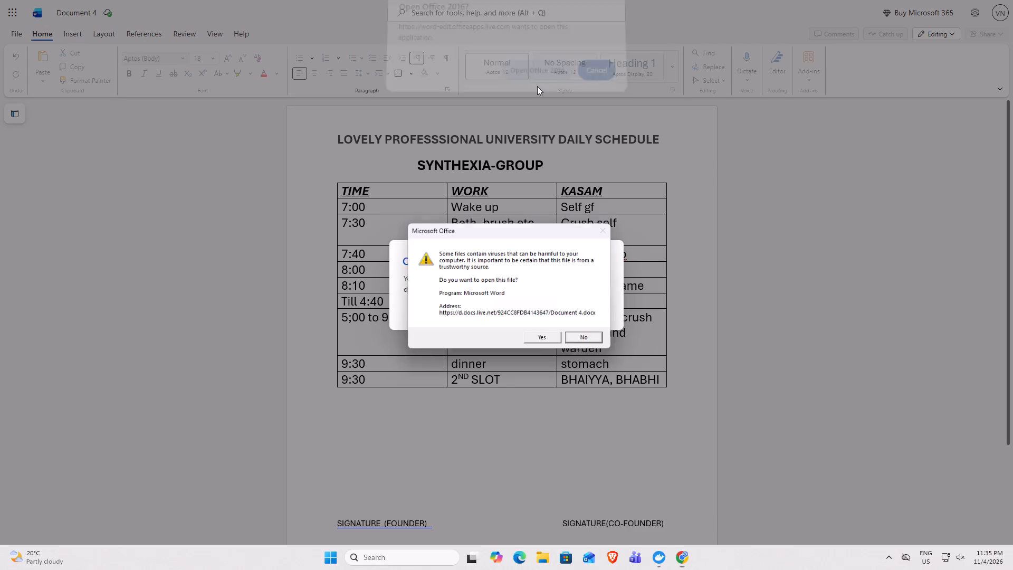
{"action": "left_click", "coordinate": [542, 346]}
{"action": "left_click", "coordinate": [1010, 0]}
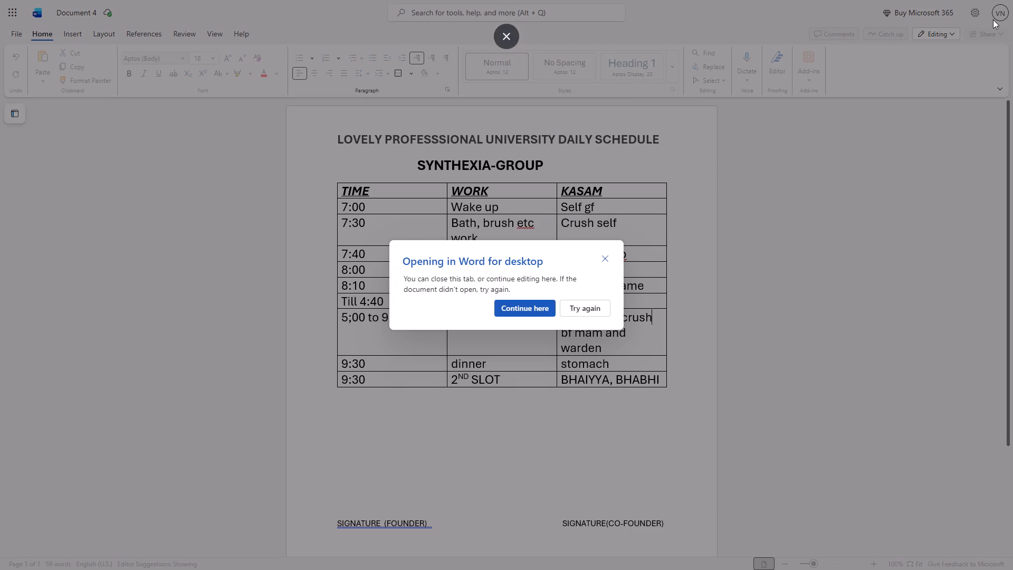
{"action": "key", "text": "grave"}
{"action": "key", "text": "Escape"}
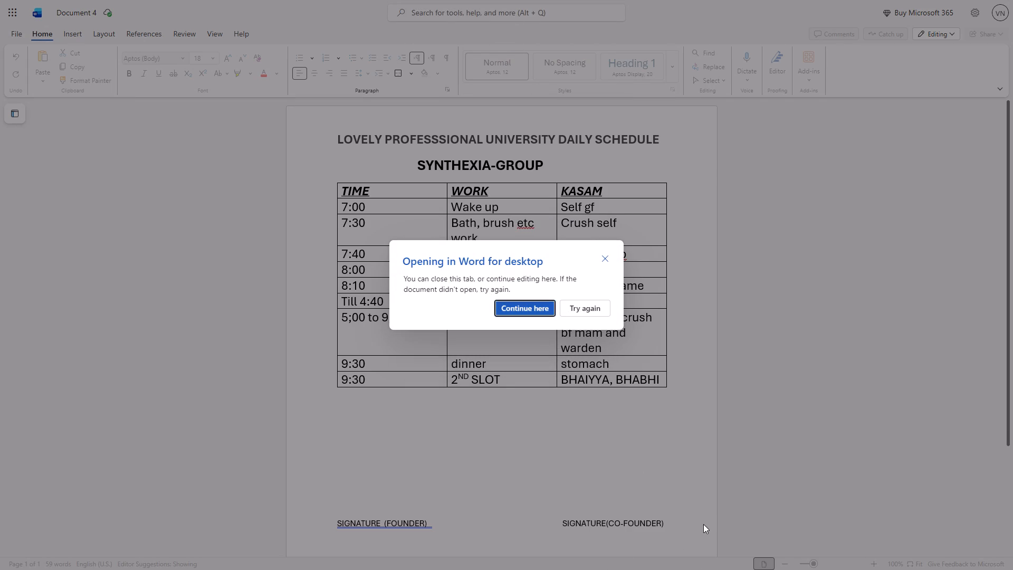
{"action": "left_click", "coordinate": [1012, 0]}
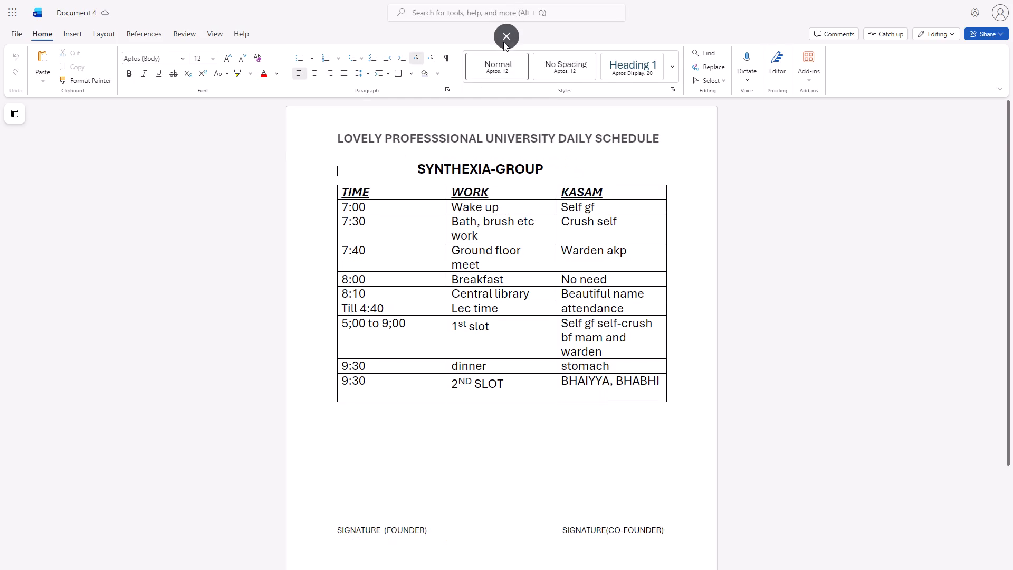
Exit full screen and search the web in a new tab for "WATER MARK ADD FREE".
{"action": "left_click", "coordinate": [505, 39]}
{"action": "left_click", "coordinate": [155, 0]}
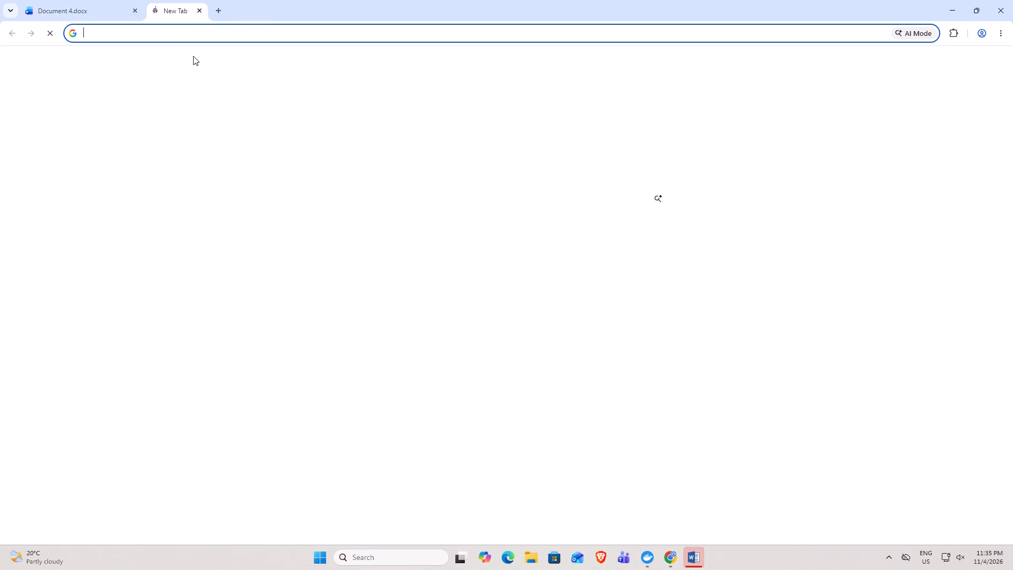
{"action": "type", "text": "WATER MARK ADD FREE"}
{"action": "key", "text": "Return"}
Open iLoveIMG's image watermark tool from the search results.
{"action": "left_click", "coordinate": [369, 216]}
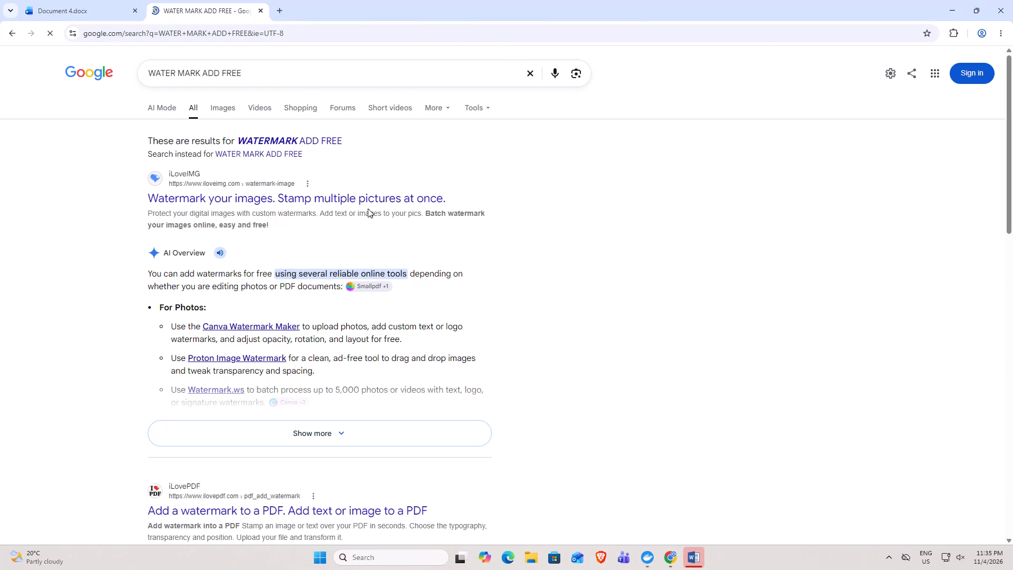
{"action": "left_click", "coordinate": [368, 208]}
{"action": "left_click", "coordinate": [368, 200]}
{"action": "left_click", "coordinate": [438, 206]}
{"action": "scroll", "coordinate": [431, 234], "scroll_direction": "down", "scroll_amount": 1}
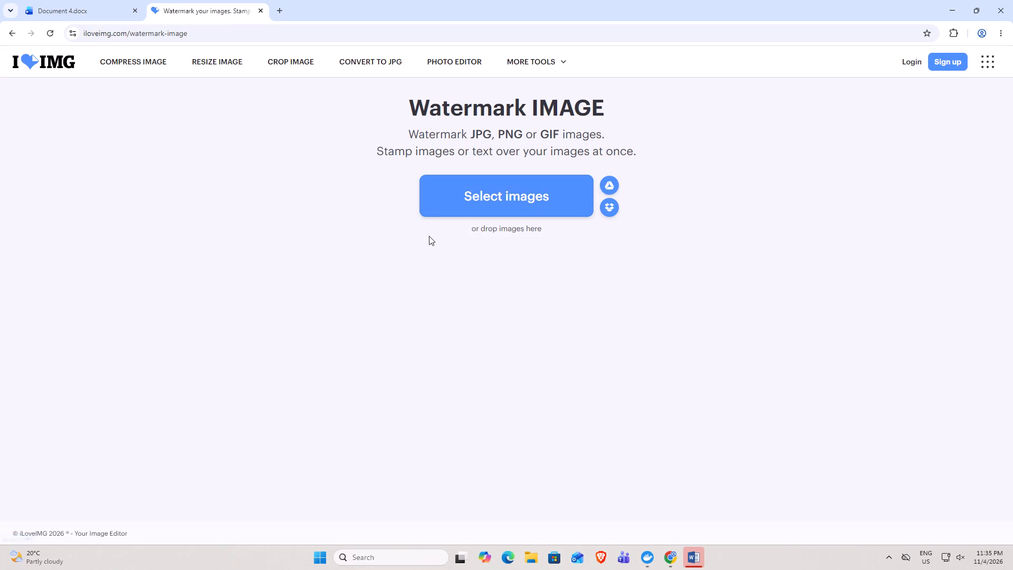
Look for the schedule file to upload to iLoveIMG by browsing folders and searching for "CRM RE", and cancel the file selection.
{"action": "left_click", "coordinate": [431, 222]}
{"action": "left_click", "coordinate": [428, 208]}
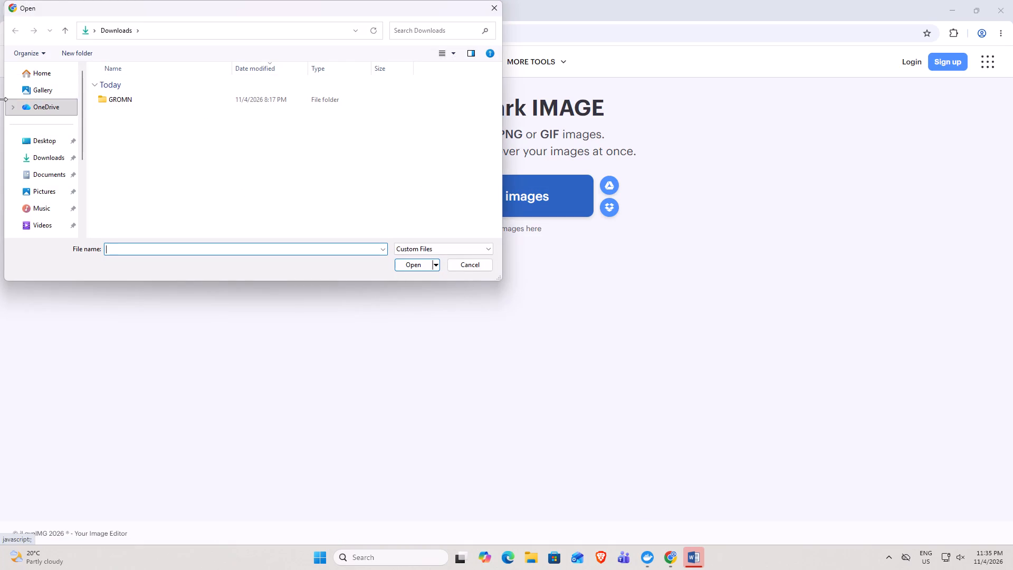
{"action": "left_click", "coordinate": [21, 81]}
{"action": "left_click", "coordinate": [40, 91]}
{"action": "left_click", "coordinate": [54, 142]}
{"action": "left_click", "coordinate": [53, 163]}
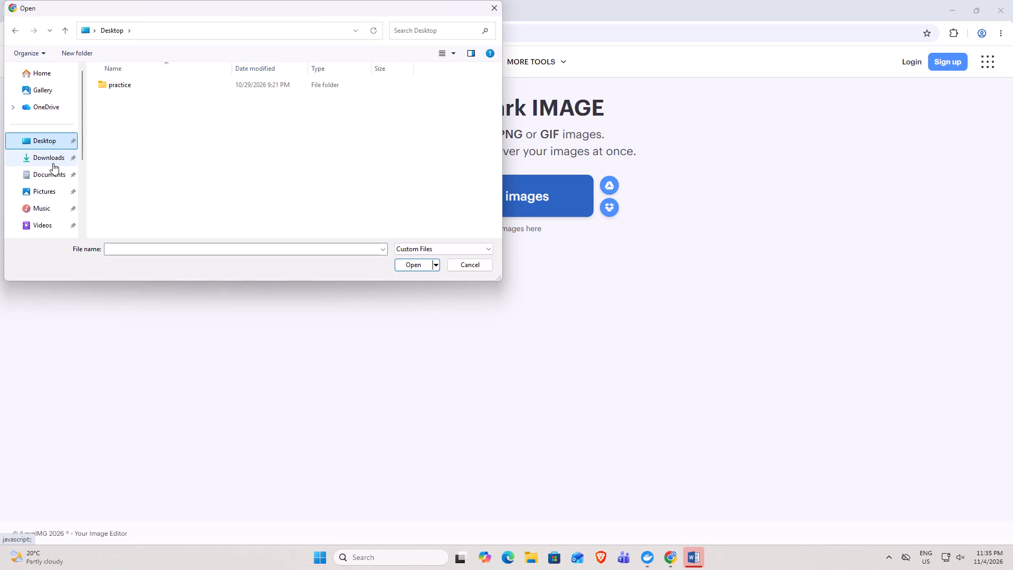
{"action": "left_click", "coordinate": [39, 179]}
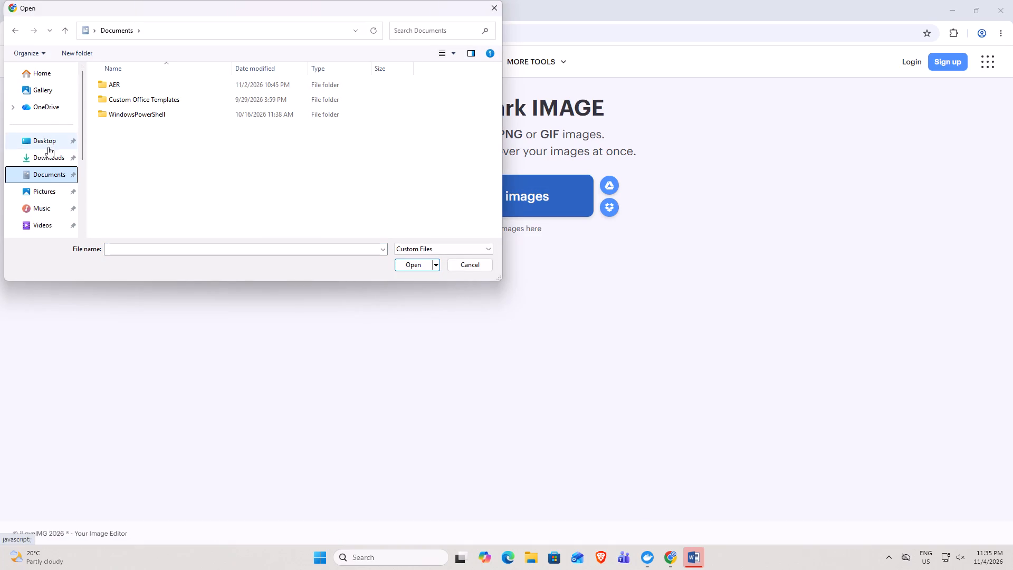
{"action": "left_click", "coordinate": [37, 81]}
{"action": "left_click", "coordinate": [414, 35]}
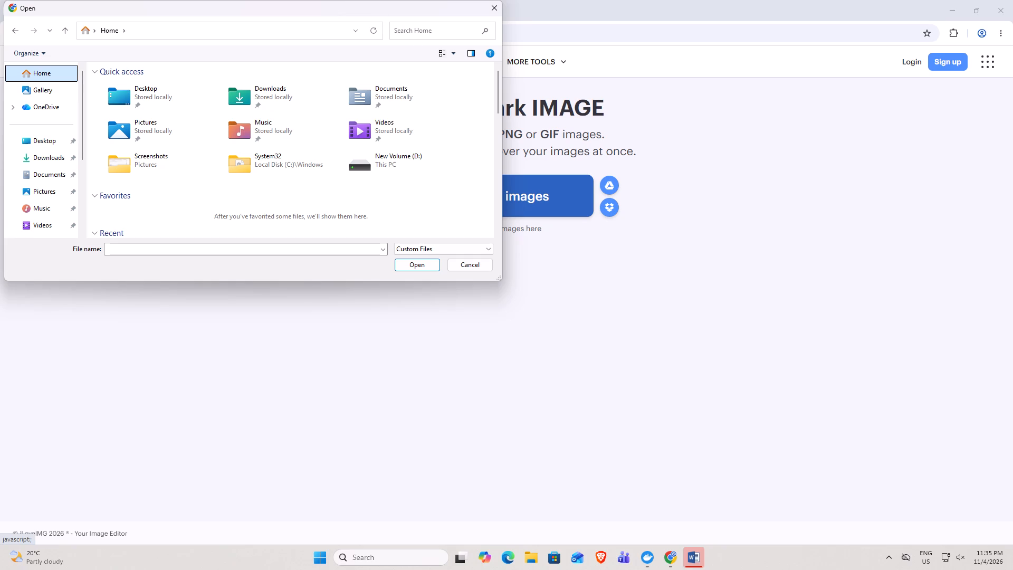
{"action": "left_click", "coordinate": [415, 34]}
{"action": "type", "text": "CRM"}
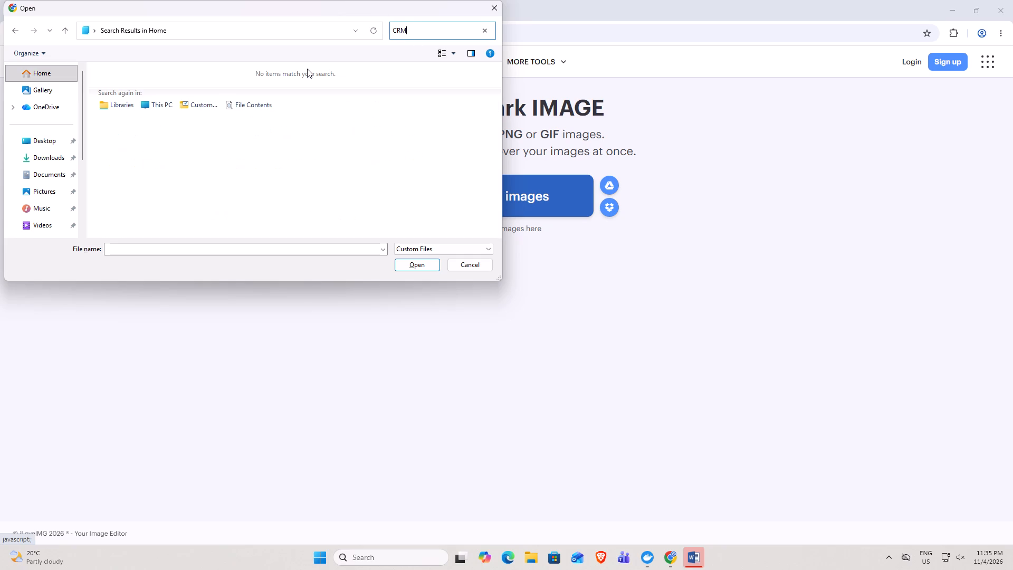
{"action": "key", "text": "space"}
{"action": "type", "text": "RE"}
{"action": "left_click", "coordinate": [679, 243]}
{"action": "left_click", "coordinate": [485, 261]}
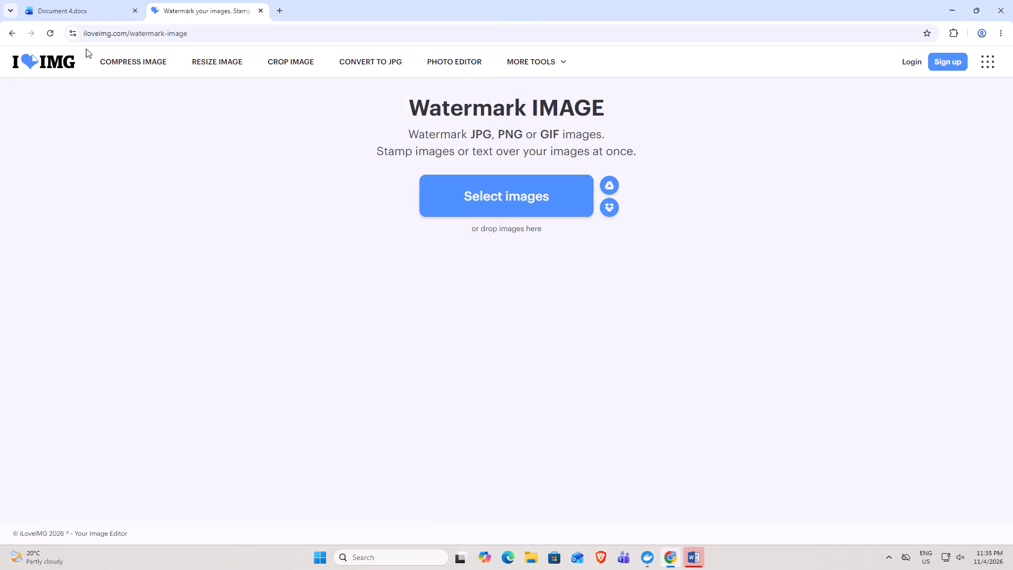
Return to the search results, search for "how to add watermark in pdf for free", and open the iLovePDF Watermark Tool.
{"action": "left_click", "coordinate": [11, 35]}
{"action": "left_click", "coordinate": [253, 75]}
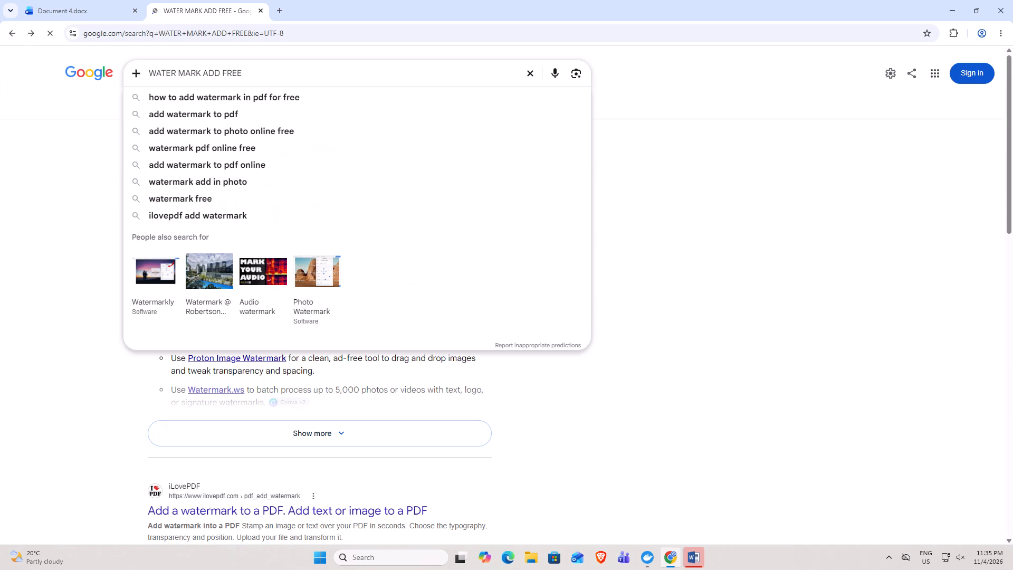
{"action": "left_click", "coordinate": [246, 102]}
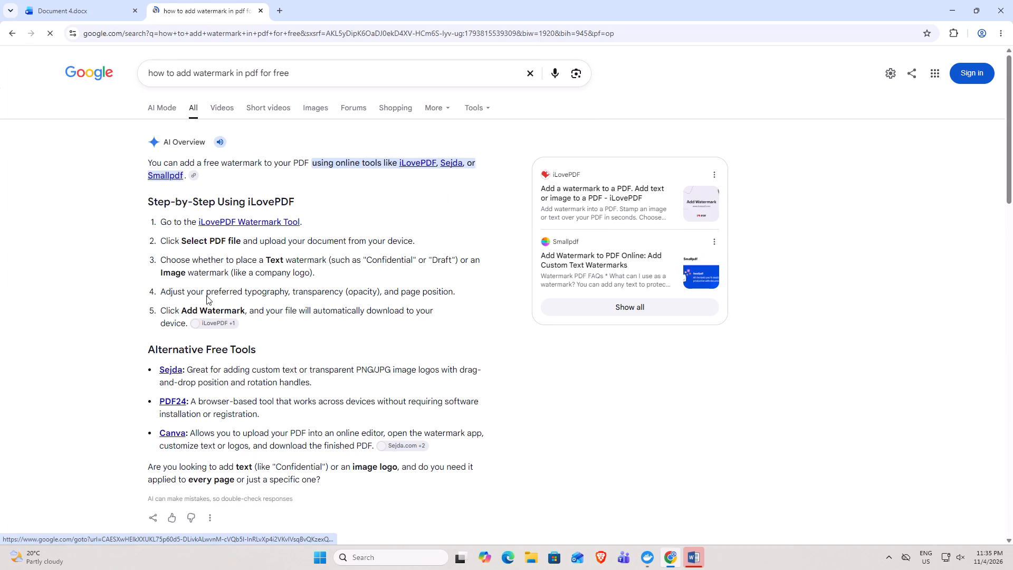
{"action": "left_click", "coordinate": [250, 224]}
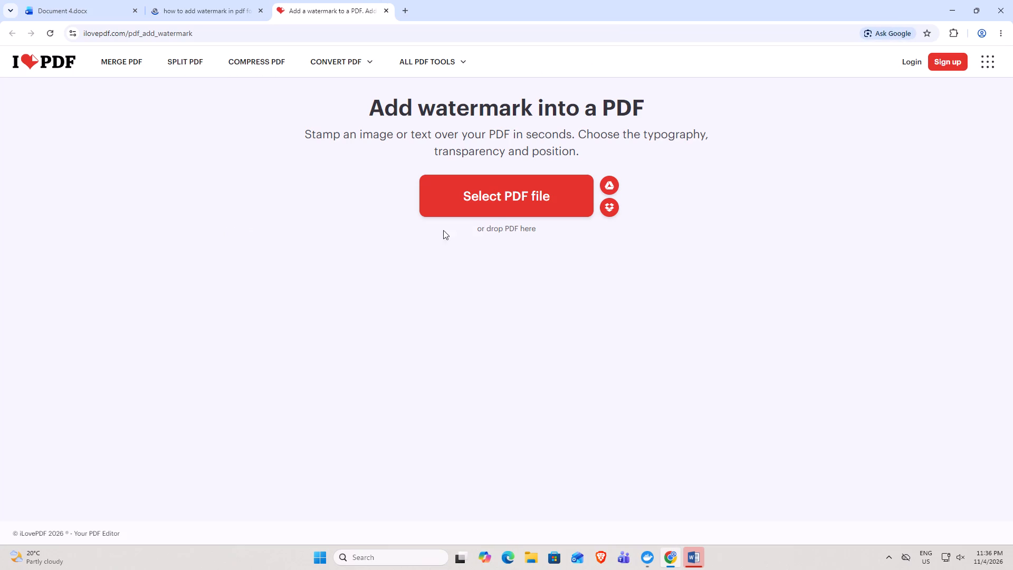
Upload the CRM REQUEST PDF from the Downloads folder to the watermark tool.
{"action": "left_click", "coordinate": [511, 188]}
{"action": "left_click_drag", "start_coordinate": [181, 98], "coordinate": [184, 92]}
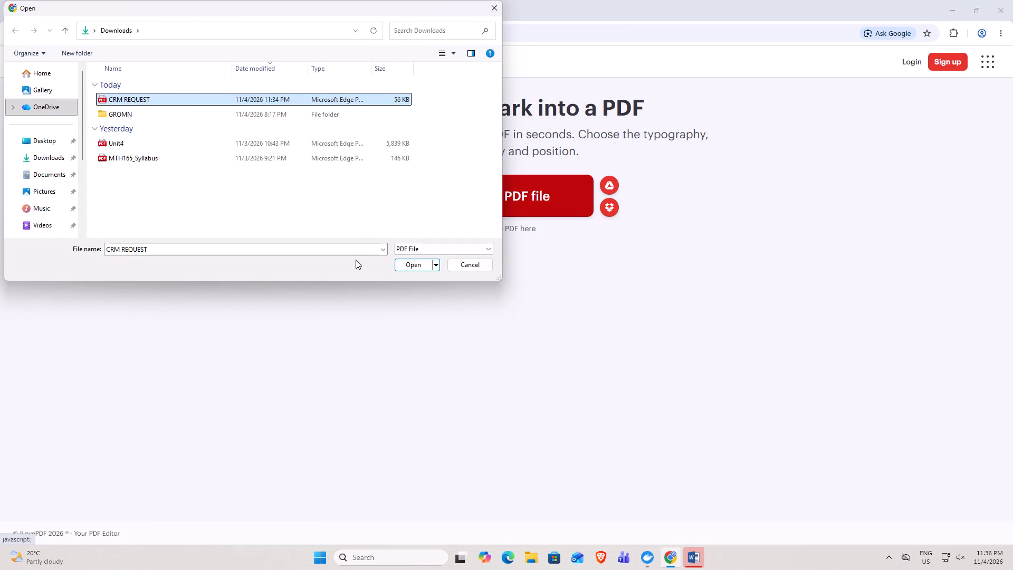
{"action": "left_click", "coordinate": [409, 266]}
Replace the default watermark text with "SYNTHEXIA-GROUP(LPU)".
{"action": "left_click", "coordinate": [894, 196]}
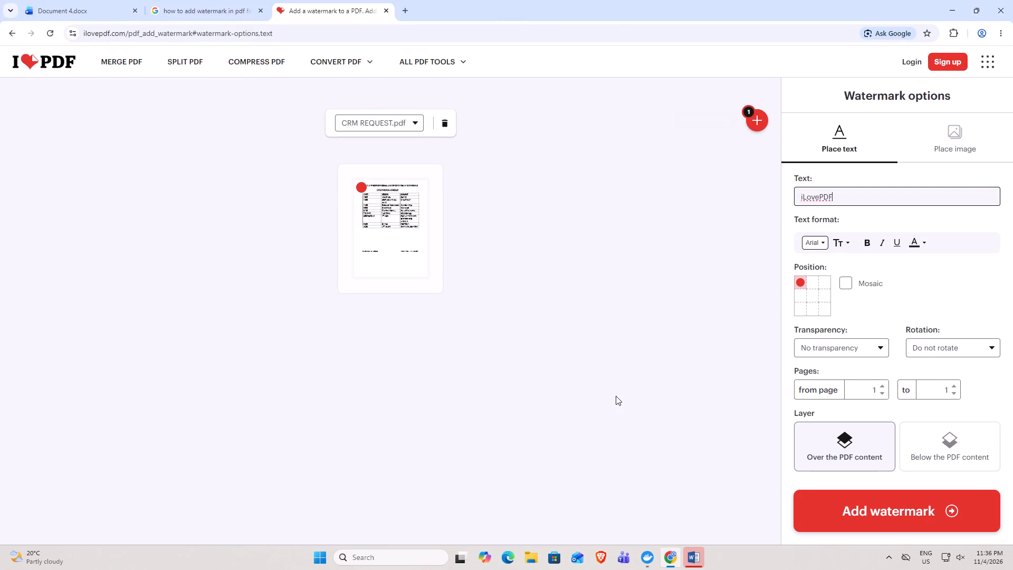
{"action": "key", "text": "BackSpace"}
{"action": "key", "text": "BackSpace"}
{"action": "key", "text": "BackSpace"}
{"action": "key", "text": "BackSpace"}
{"action": "key", "text": "BackSpace"}
{"action": "key", "text": "BackSpace"}
{"action": "key", "text": "BackSpace"}
{"action": "key", "text": "BackSpace"}
{"action": "key", "text": "BackSpace"}
{"action": "key", "text": "BackSpace"}
{"action": "key", "text": "BackSpace"}
{"action": "key", "text": "BackSpace"}
{"action": "key", "text": "BackSpace"}
{"action": "key", "text": "BackSpace"}
{"action": "key", "text": "BackSpace"}
{"action": "key", "text": "BackSpace"}
{"action": "key", "text": "s"}
{"action": "type", "text": "SYNTHEXIA"}
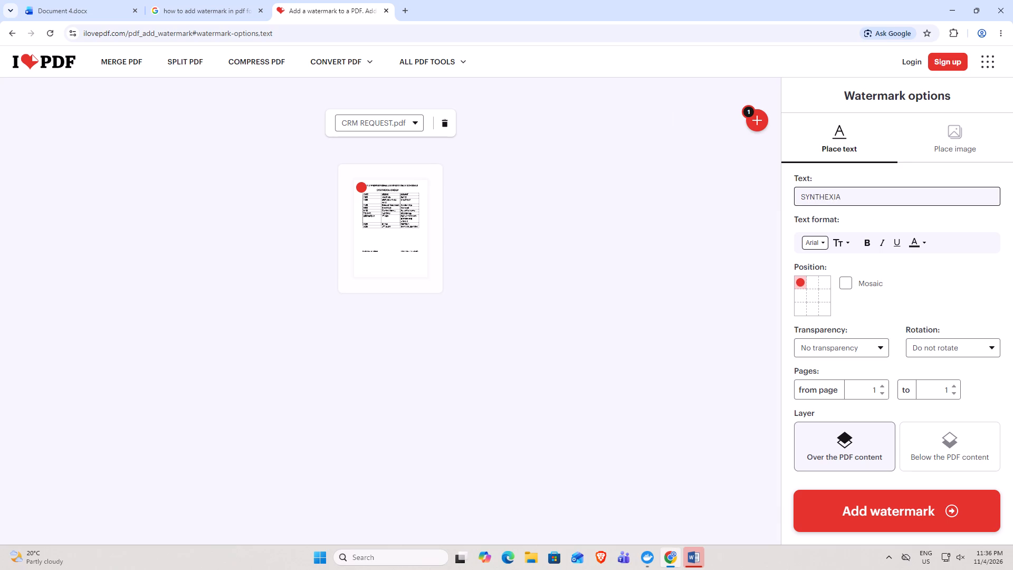
{"action": "type", "text": "-GROUP"}
{"action": "key", "text": "shift+parenleft"}
{"action": "type", "text": "LP"}
{"action": "type", "text": "U("}
{"action": "key", "text": "shift+BackSpace"}
{"action": "key", "text": "shift+underscore"}
{"action": "key", "text": "BackSpace"}
{"action": "key", "text": "shift+parenright"}
Make the watermark text bold and set its placement to Mosaic.
{"action": "left_click", "coordinate": [869, 245]}
{"action": "left_click", "coordinate": [814, 294]}
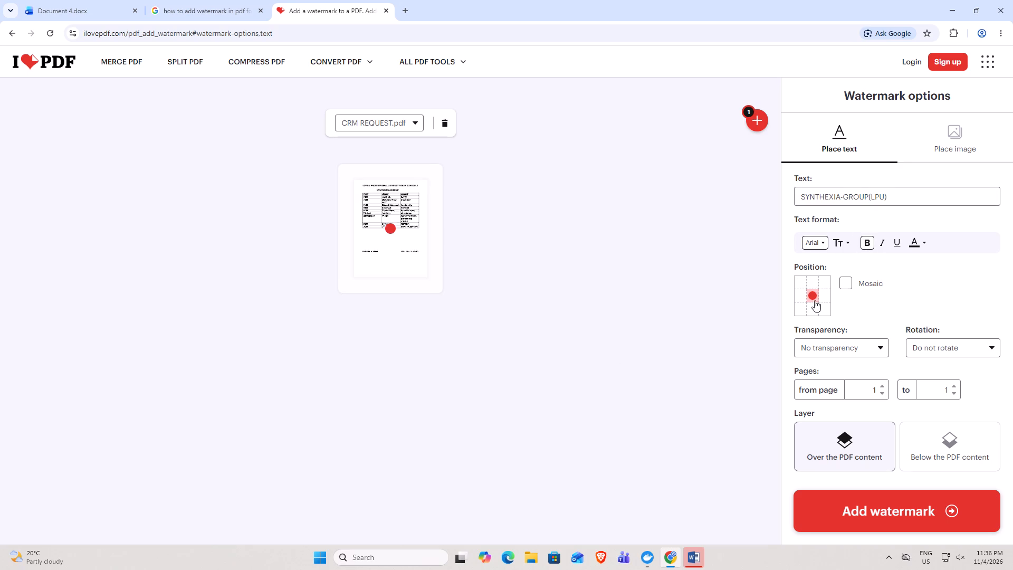
{"action": "left_click", "coordinate": [809, 283]}
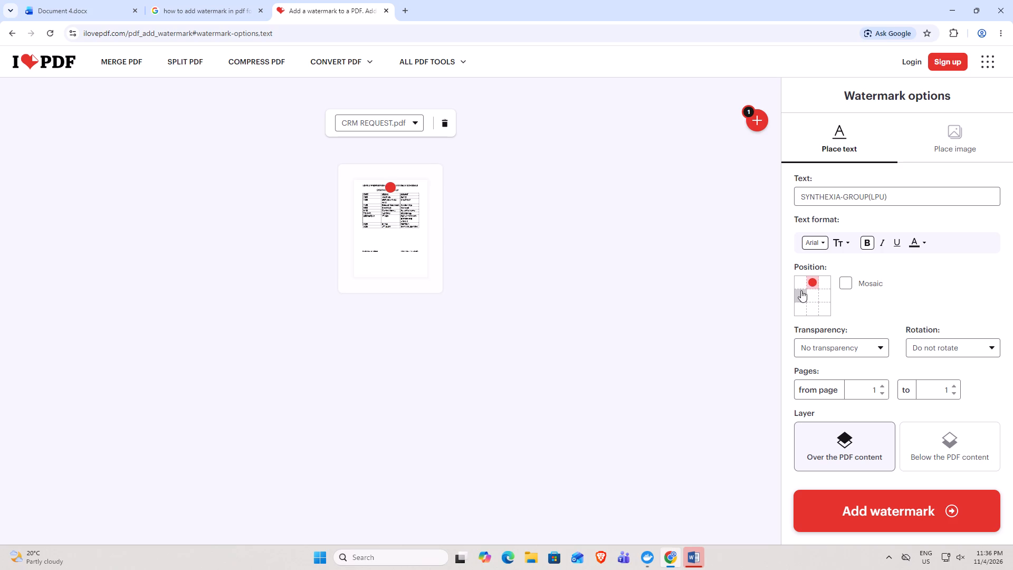
{"action": "left_click", "coordinate": [798, 283]}
{"action": "left_click", "coordinate": [842, 284]}
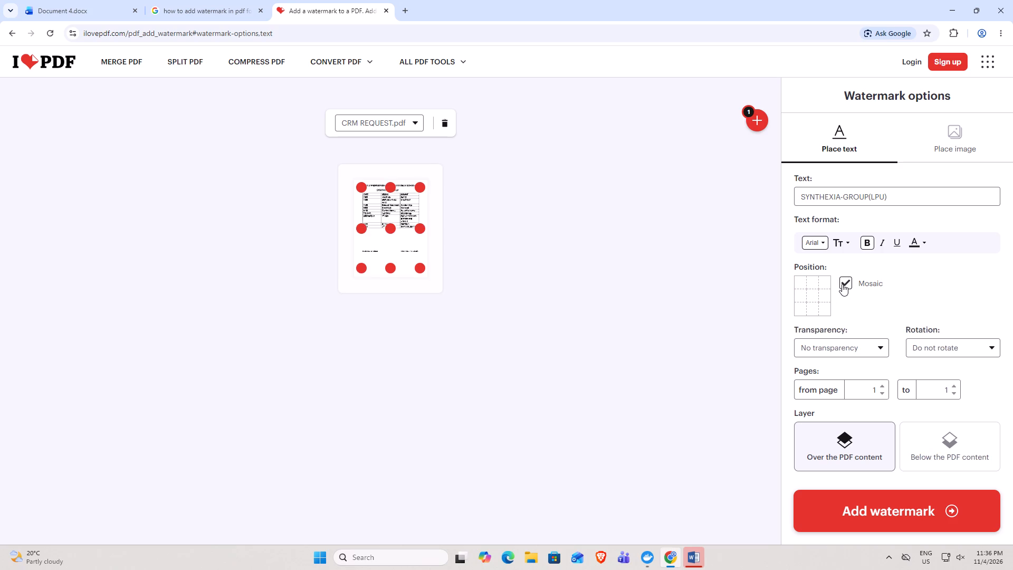
Add the watermark to the PDF and download the stamped file.
{"action": "left_click", "coordinate": [948, 508]}
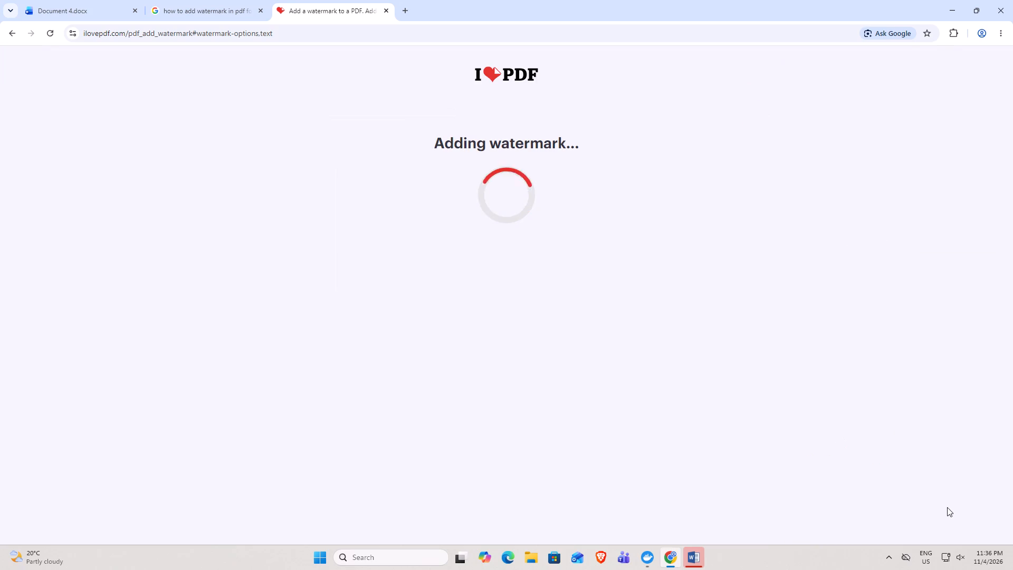
{"action": "left_click", "coordinate": [445, 153]}
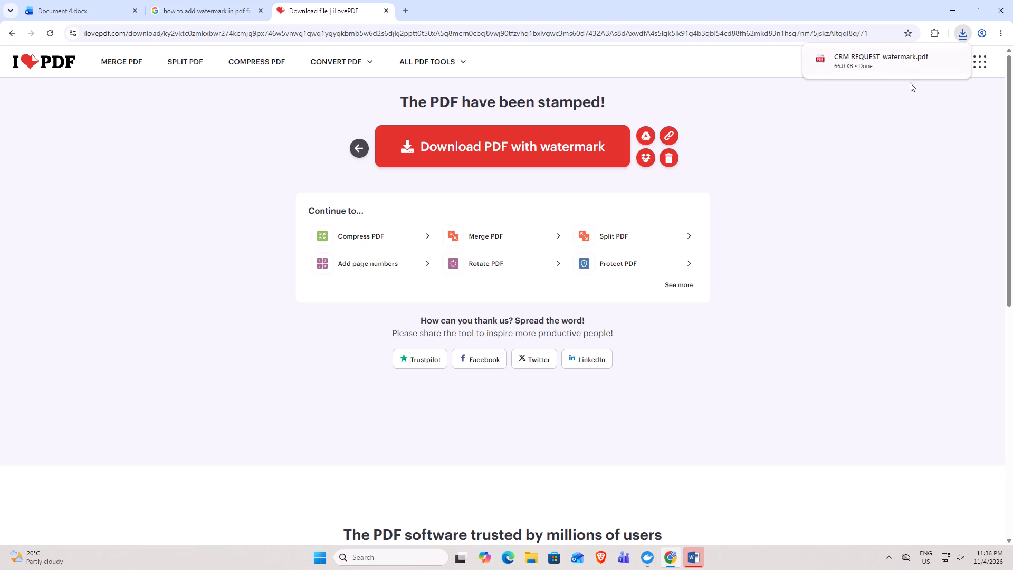
Open the downloaded CRM REQUEST_watermark.pdf and examine how the watermark sits on the schedule.
{"action": "left_click", "coordinate": [911, 80]}
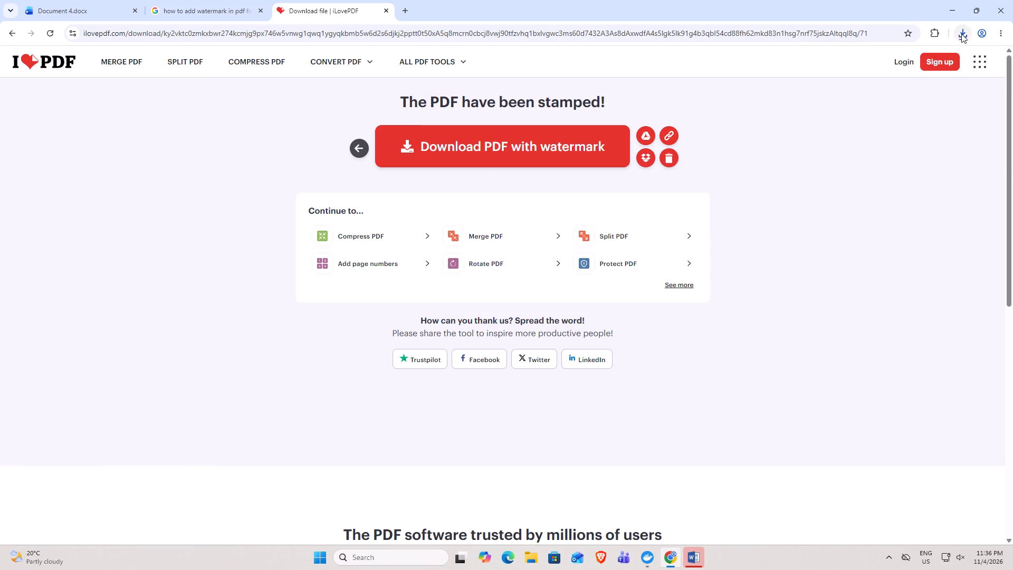
{"action": "left_click", "coordinate": [961, 35]}
{"action": "left_click", "coordinate": [889, 82]}
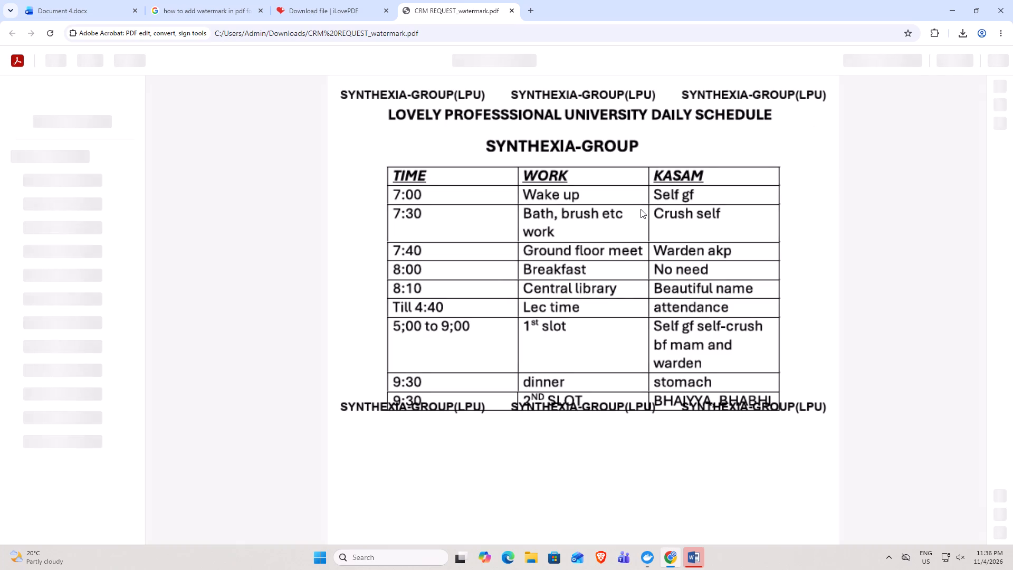
{"action": "scroll", "coordinate": [639, 249], "scroll_direction": "up", "scroll_amount": 3}
{"action": "scroll", "coordinate": [632, 244], "scroll_direction": "down", "scroll_amount": 1}
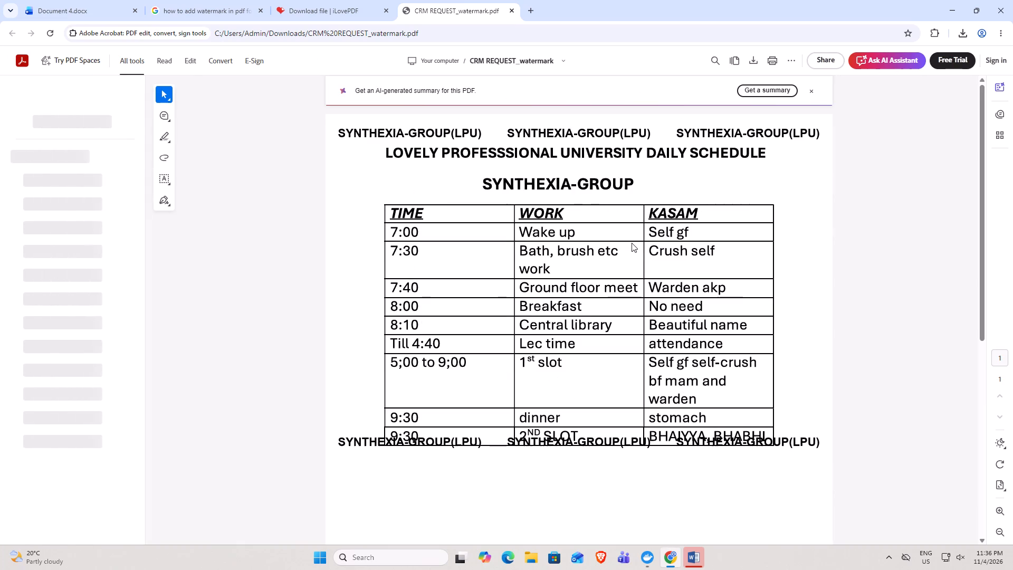
Examine the mosaic-watermarked schedule from the table down to the signature lines.
{"action": "scroll", "coordinate": [628, 243], "scroll_direction": "down", "scroll_amount": 4}
{"action": "scroll", "coordinate": [622, 203], "scroll_direction": "up", "scroll_amount": 16}
{"action": "scroll", "coordinate": [606, 207], "scroll_direction": "down", "scroll_amount": 4}
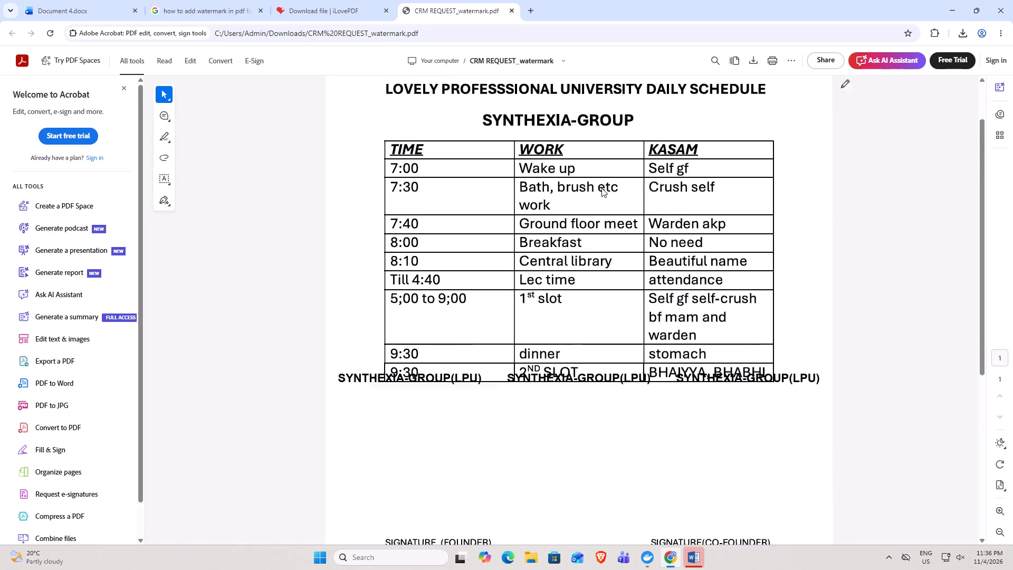
{"action": "scroll", "coordinate": [601, 188], "scroll_direction": "down", "scroll_amount": 2}
Return to iLovePDF's watermark tool and load the original CRM REQUEST PDF from Downloads.
{"action": "left_click", "coordinate": [295, 0]}
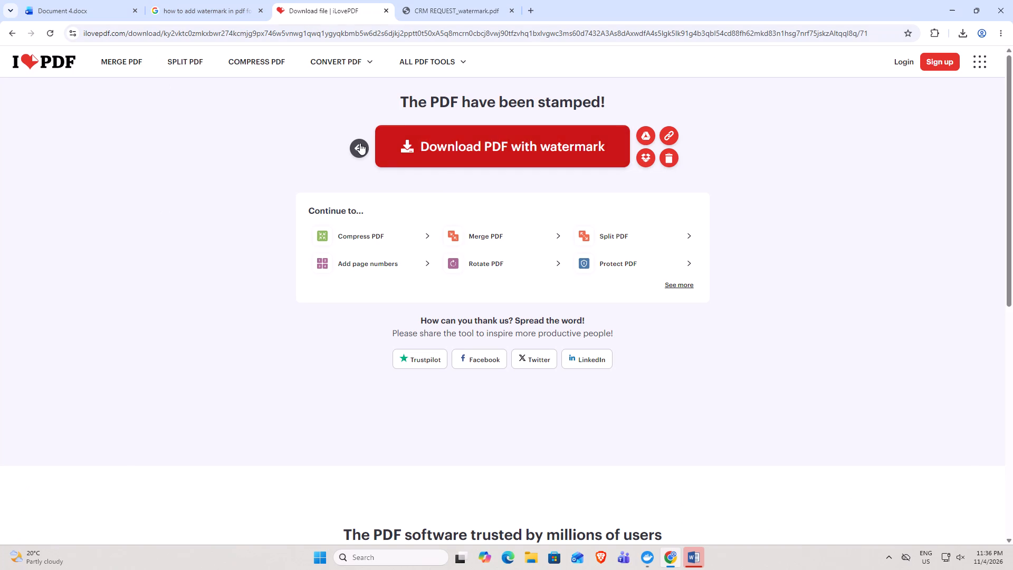
{"action": "left_click", "coordinate": [360, 143]}
{"action": "left_click", "coordinate": [464, 213]}
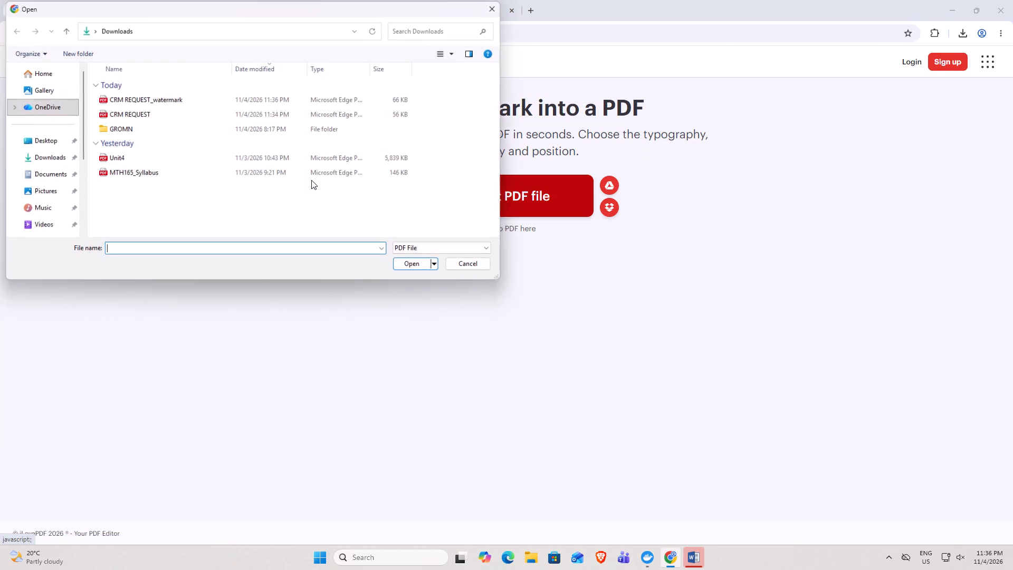
{"action": "left_click", "coordinate": [180, 111]}
{"action": "left_click", "coordinate": [412, 261]}
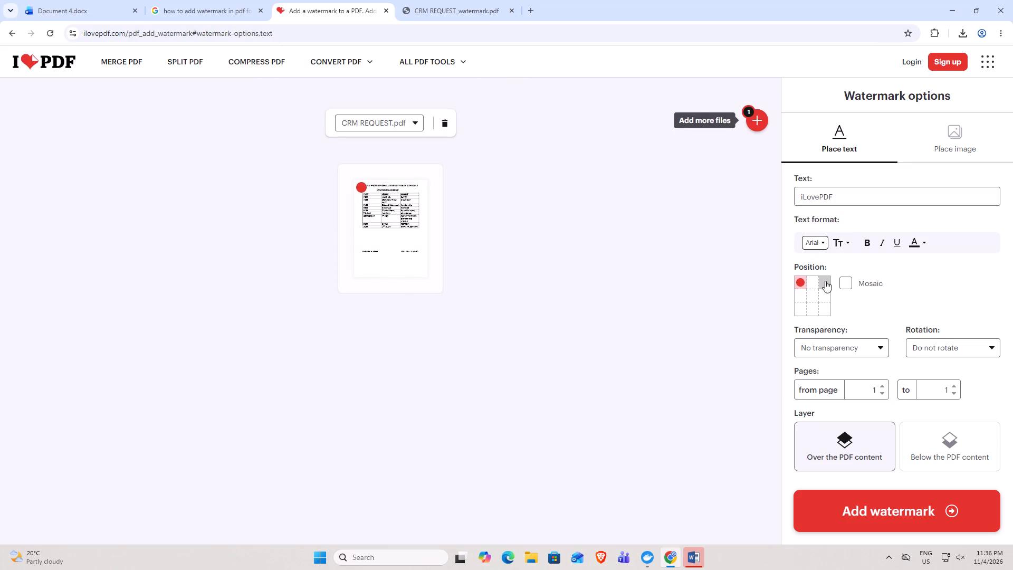
Configure the watermark to sit below the PDF content, rotated 90 degrees, with 50% transparency.
{"action": "scroll", "coordinate": [921, 425], "scroll_direction": "down", "scroll_amount": 4}
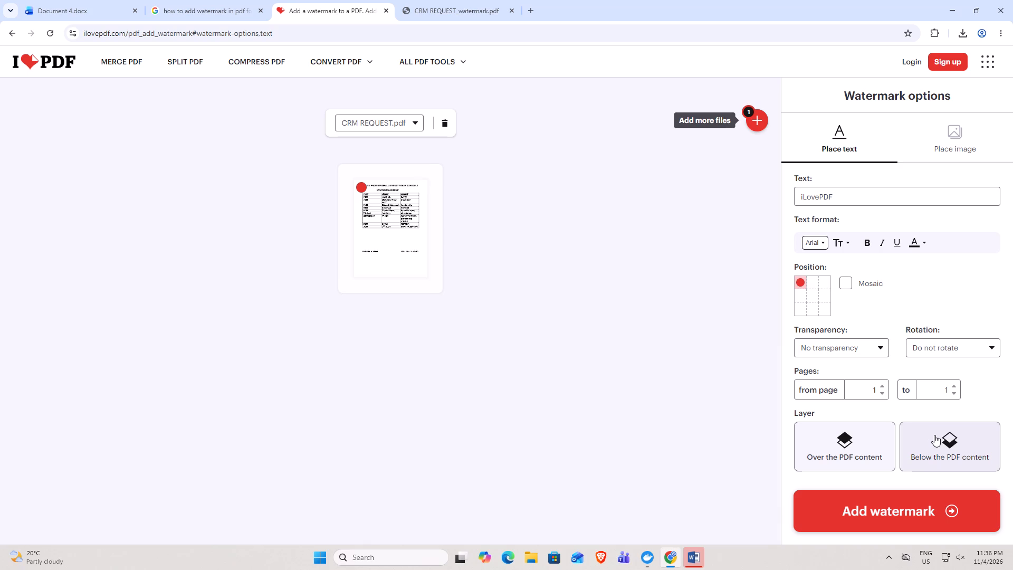
{"action": "left_click", "coordinate": [922, 440]}
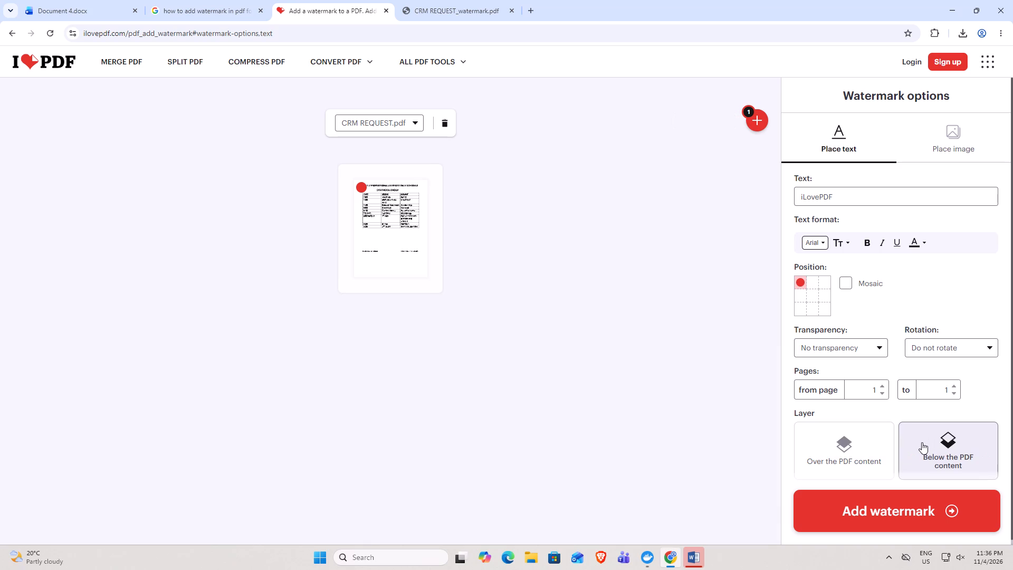
{"action": "left_click", "coordinate": [875, 449]}
{"action": "left_click", "coordinate": [942, 454]}
{"action": "left_click", "coordinate": [950, 350]}
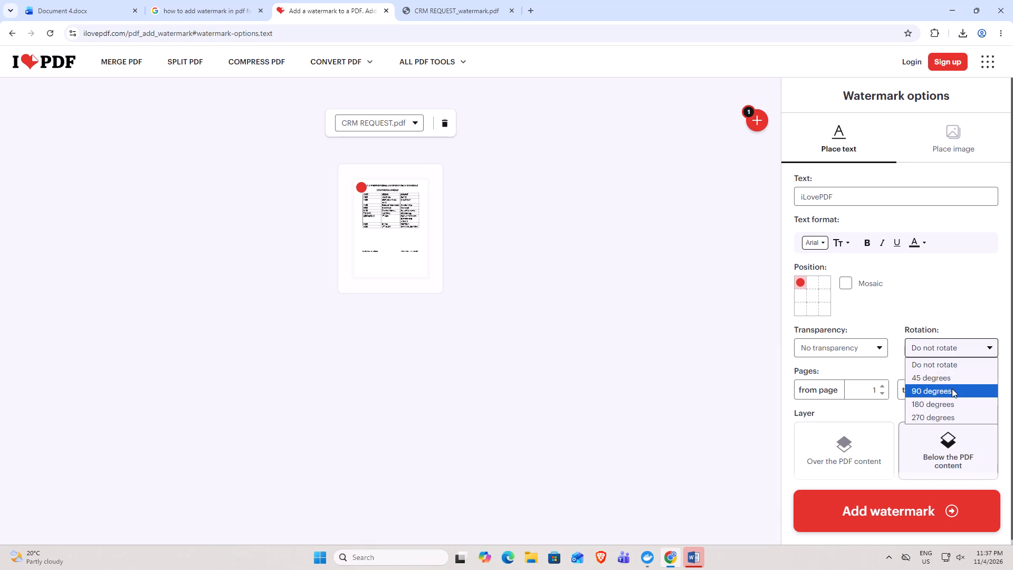
{"action": "left_click", "coordinate": [952, 388]}
{"action": "left_click", "coordinate": [875, 354]}
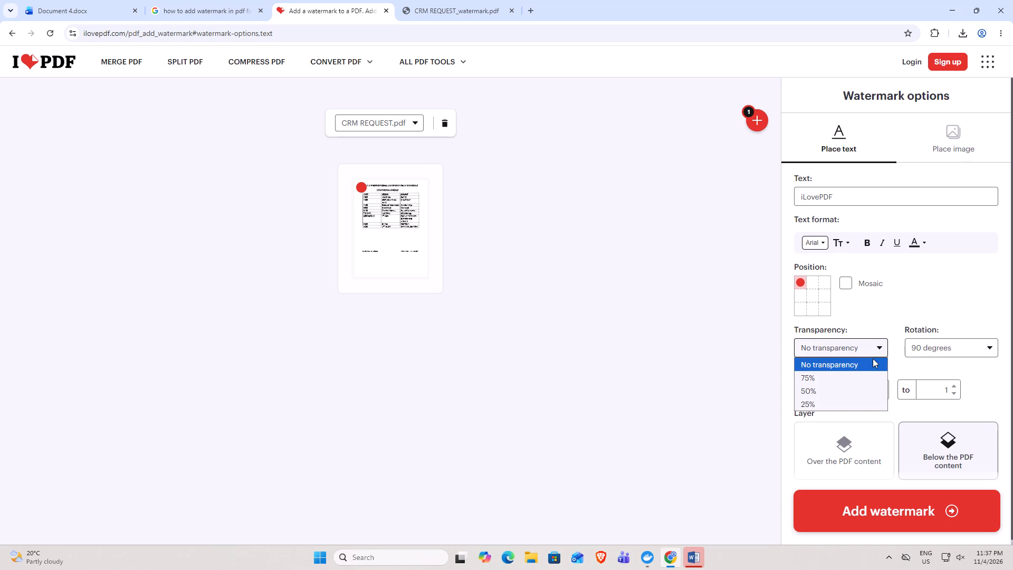
{"action": "left_click", "coordinate": [845, 392]}
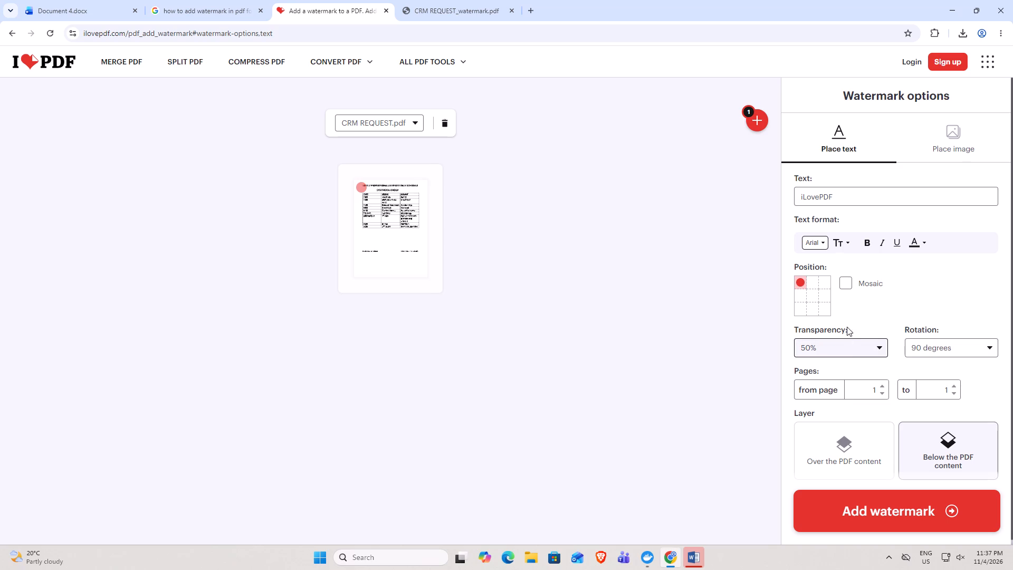
{"action": "left_click", "coordinate": [841, 353]}
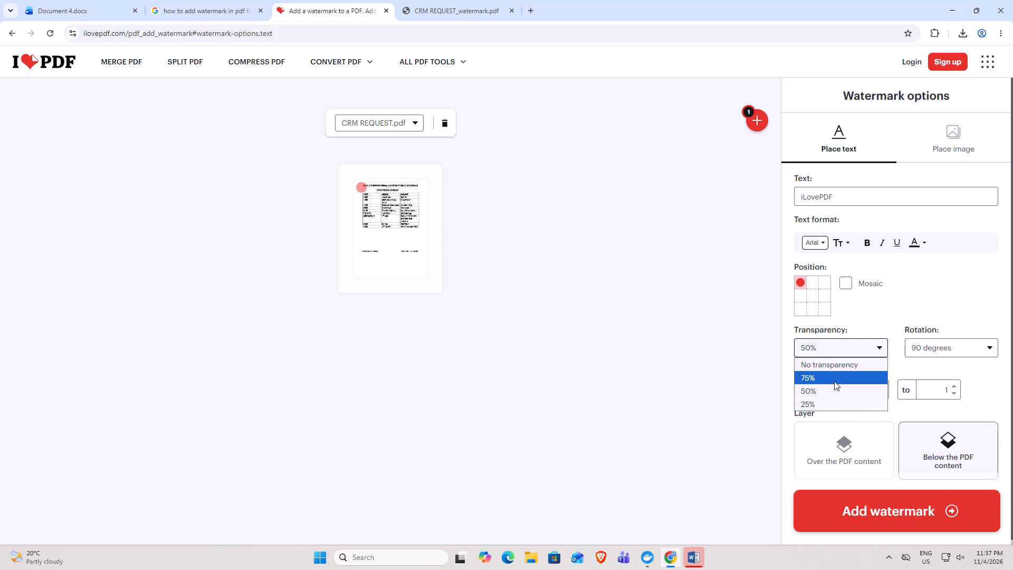
{"action": "left_click", "coordinate": [834, 385]}
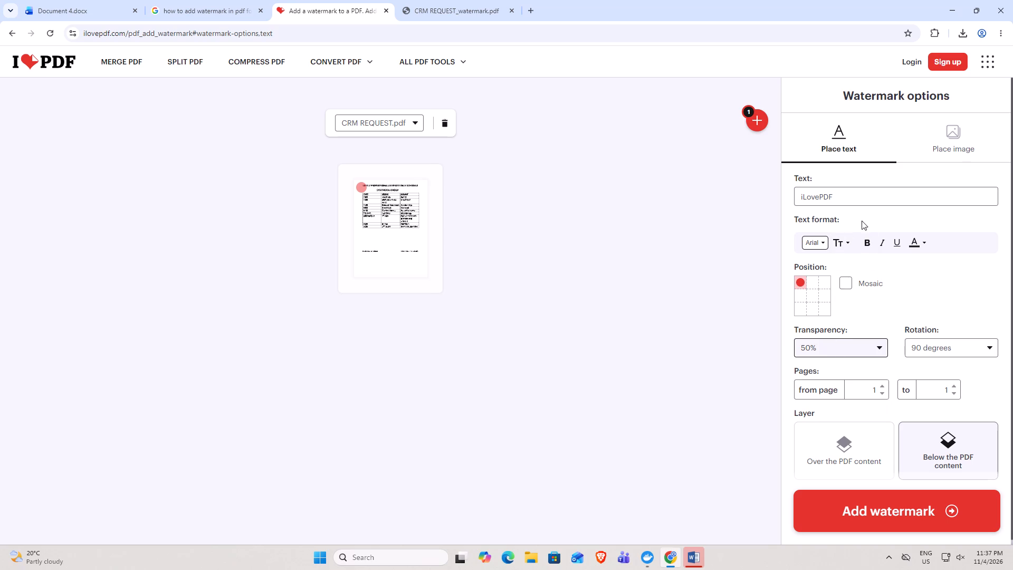
Replace the default watermark text with "SYNTHEXIA-GROUP(LPU)".
{"action": "double_click", "coordinate": [847, 197]}
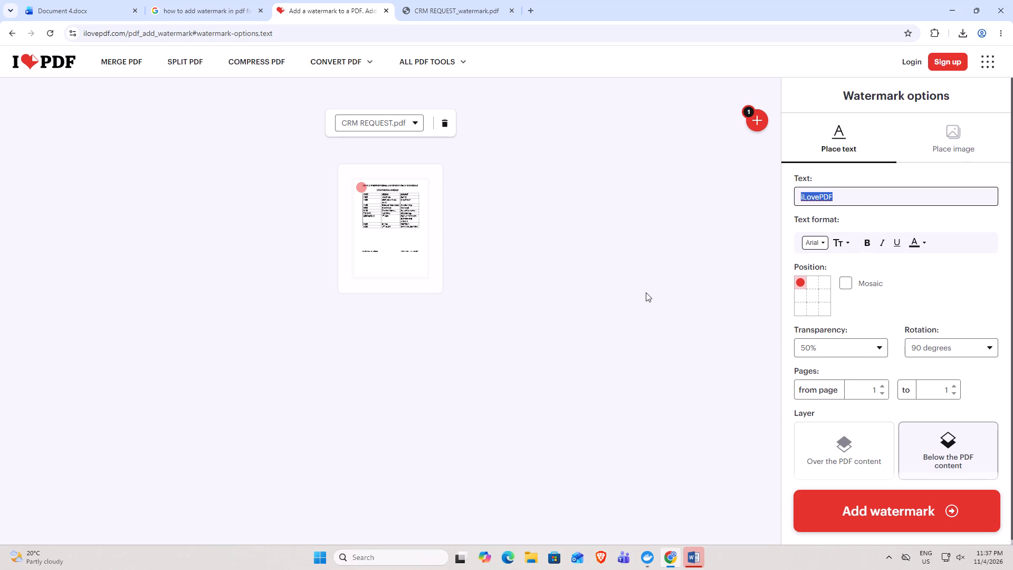
{"action": "type", "text": "SYNTHEXIA-GROUP()"}
{"action": "key", "text": "Left"}
{"action": "type", "text": "LPU"}
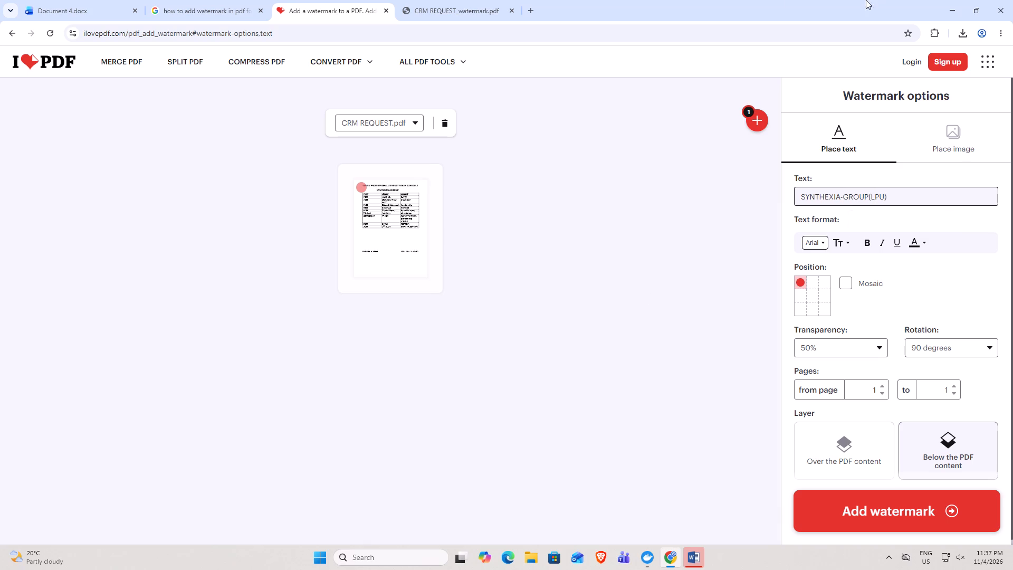
Add the watermark to CRM REQUEST.pdf and download the stamped file.
{"action": "left_click", "coordinate": [952, 493]}
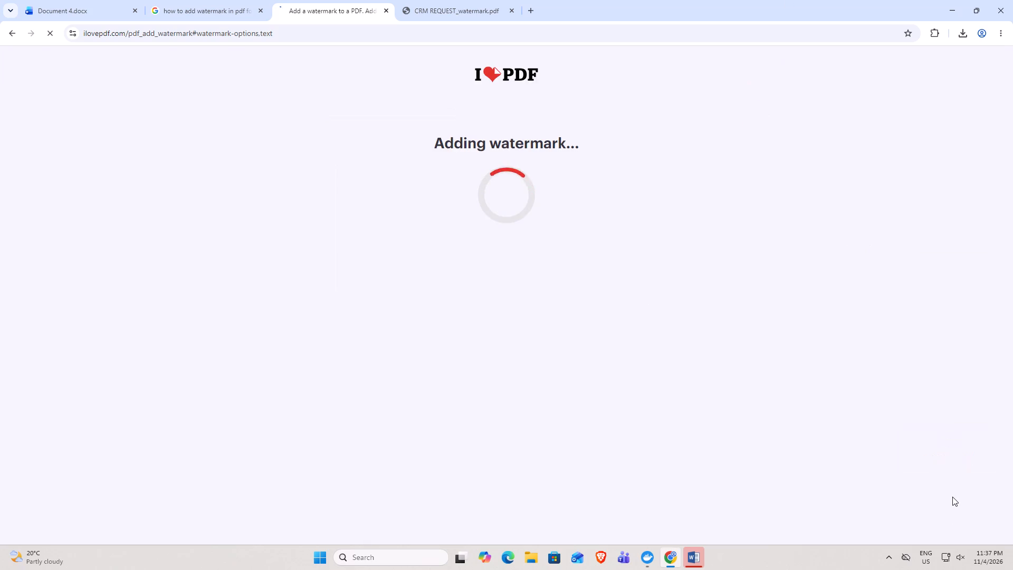
{"action": "left_click", "coordinate": [495, 145]}
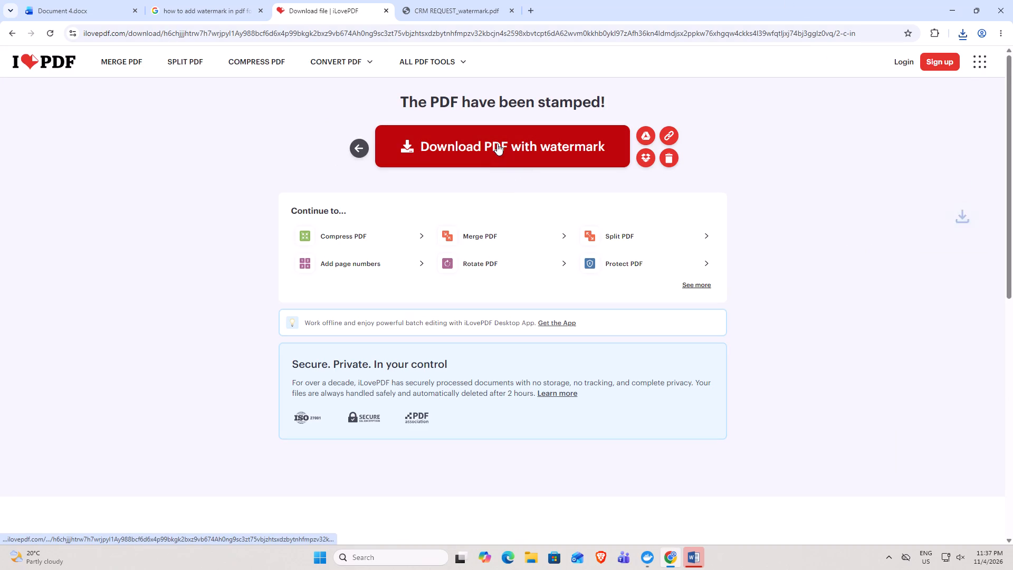
Open the newly downloaded CRM REQUEST_watermark (1).pdf and examine the watermark's placement across the whole page.
{"action": "left_click", "coordinate": [831, 52]}
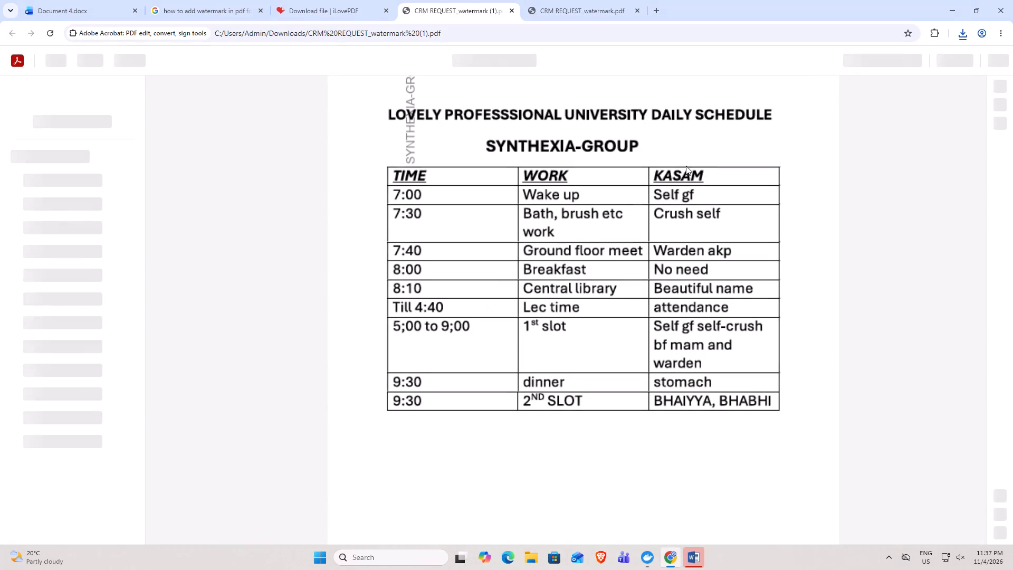
{"action": "scroll", "coordinate": [654, 242], "scroll_direction": "up", "scroll_amount": 3}
{"action": "scroll", "coordinate": [654, 242], "scroll_direction": "down", "scroll_amount": 1}
{"action": "scroll", "coordinate": [667, 268], "scroll_direction": "up", "scroll_amount": 3}
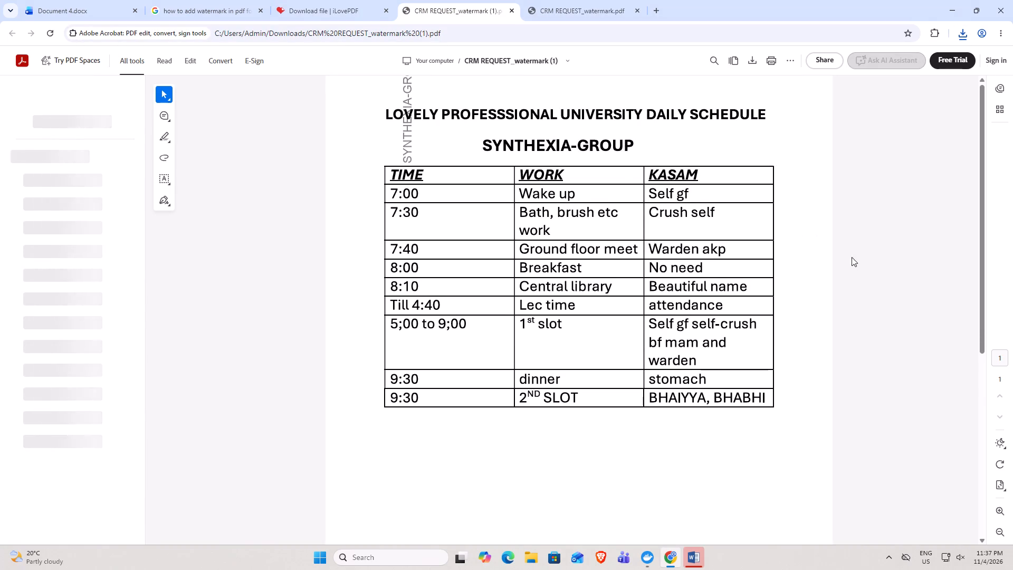
{"action": "scroll", "coordinate": [883, 342], "scroll_direction": "up", "scroll_amount": 1}
{"action": "scroll", "coordinate": [813, 377], "scroll_direction": "up", "scroll_amount": 1}
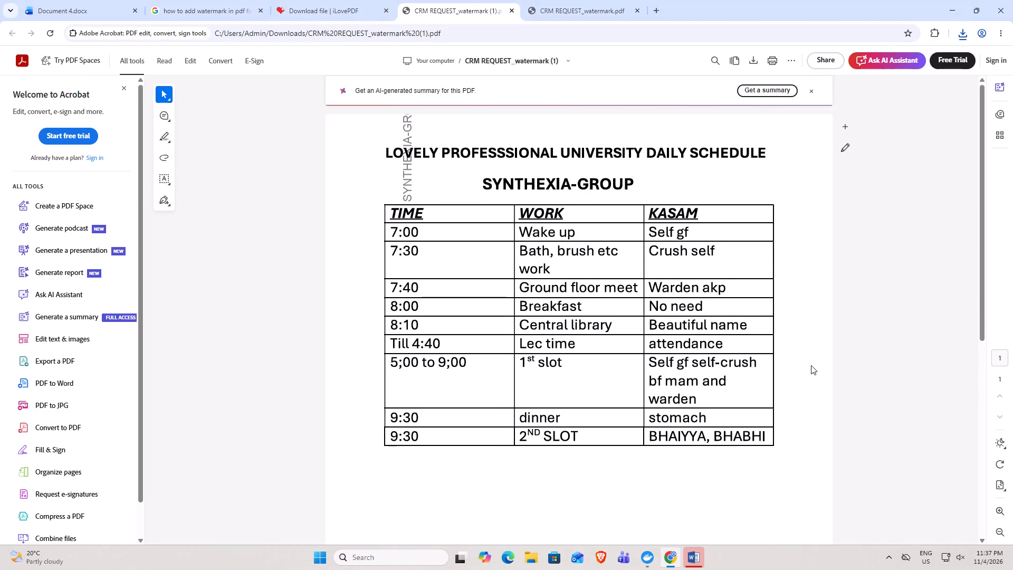
{"action": "scroll", "coordinate": [811, 365], "scroll_direction": "up", "scroll_amount": 3}
{"action": "scroll", "coordinate": [794, 370], "scroll_direction": "down", "scroll_amount": 1}
{"action": "scroll", "coordinate": [791, 374], "scroll_direction": "up", "scroll_amount": 2}
{"action": "scroll", "coordinate": [791, 374], "scroll_direction": "down", "scroll_amount": 15}
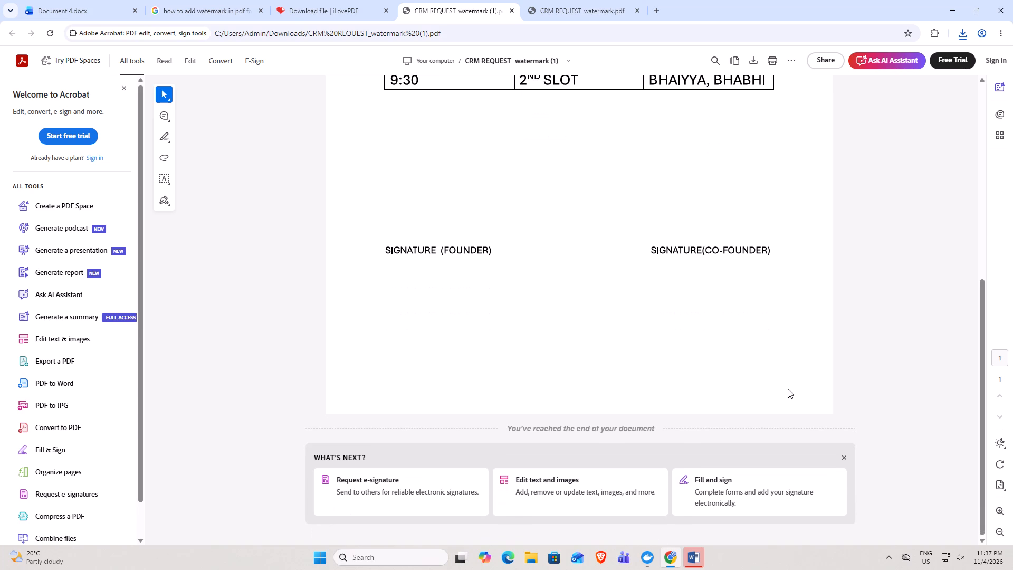
Review the earlier mosaic version, CRM REQUEST_watermark.pdf, once more and close it.
{"action": "left_click", "coordinate": [363, 0]}
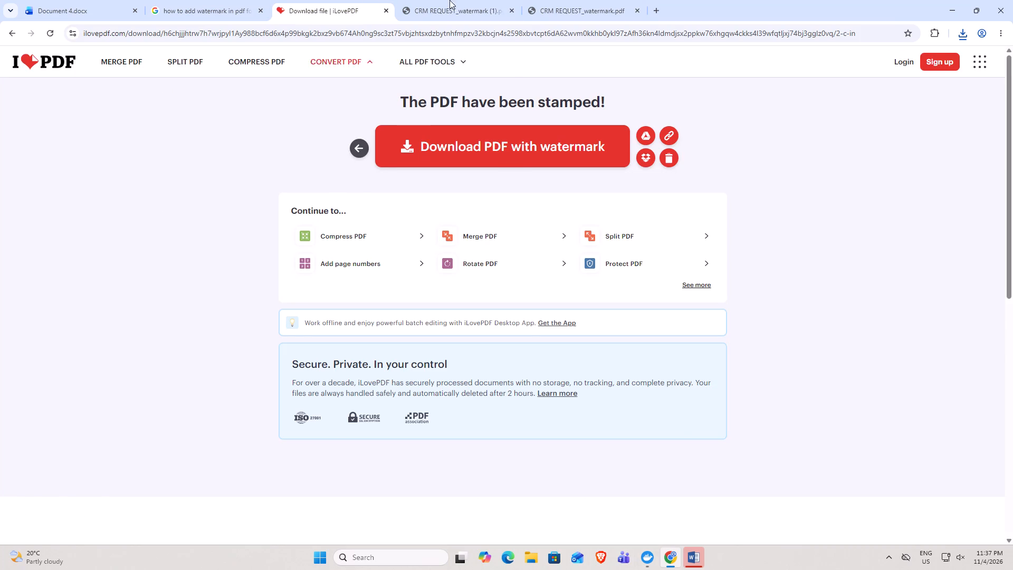
{"action": "left_click", "coordinate": [534, 0]}
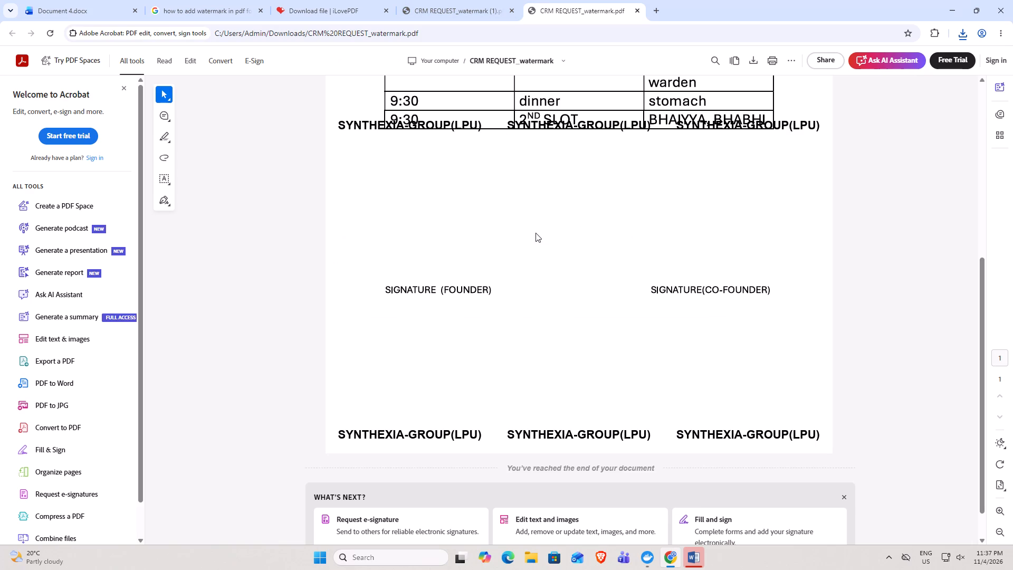
{"action": "scroll", "coordinate": [577, 317], "scroll_direction": "up", "scroll_amount": 6}
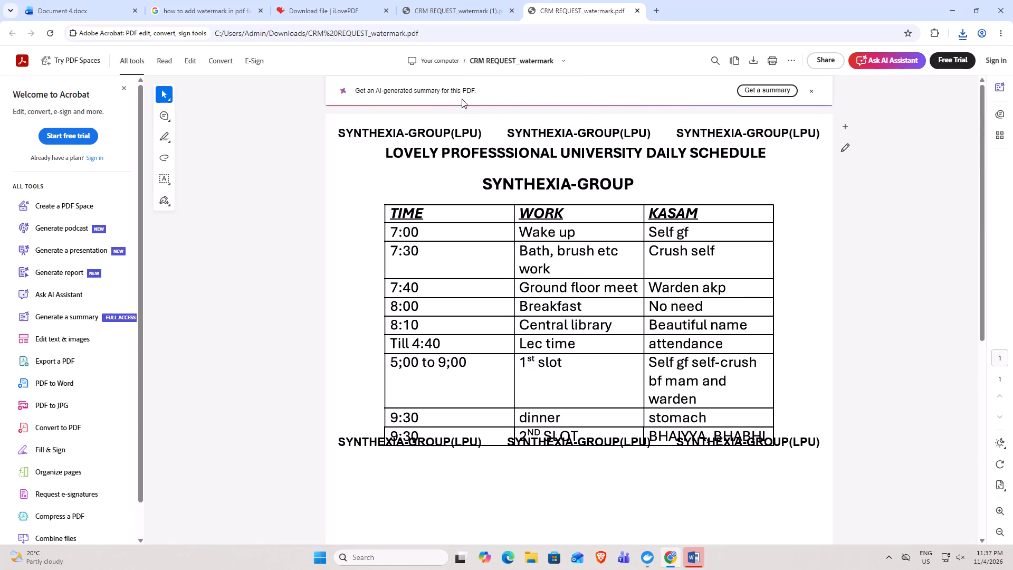
{"action": "left_click", "coordinate": [635, 11]}
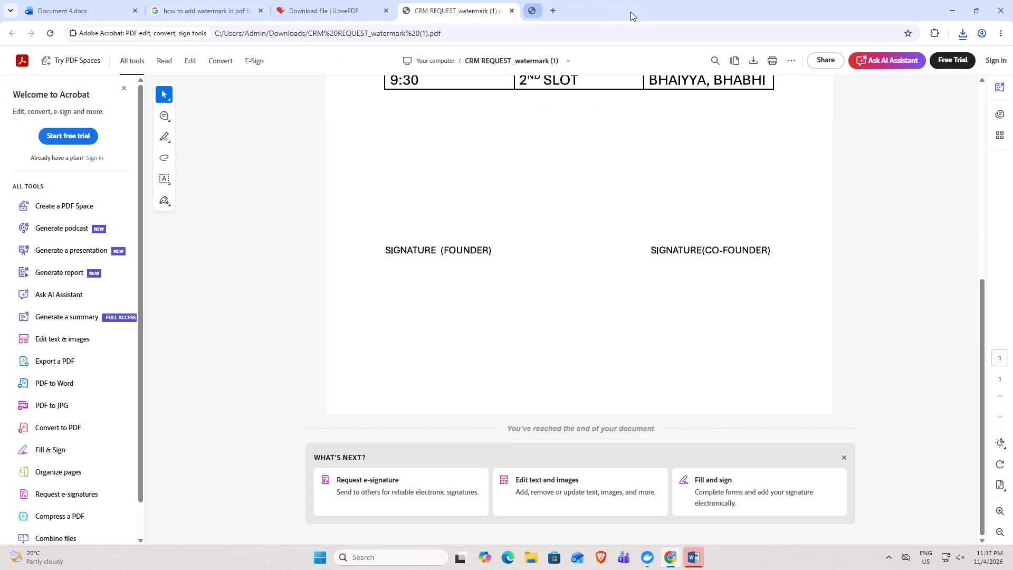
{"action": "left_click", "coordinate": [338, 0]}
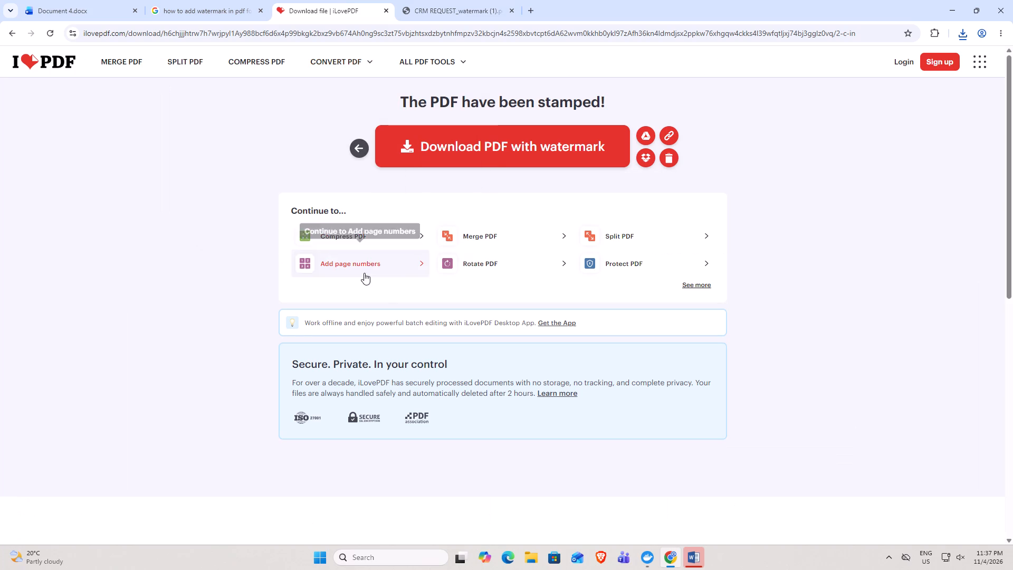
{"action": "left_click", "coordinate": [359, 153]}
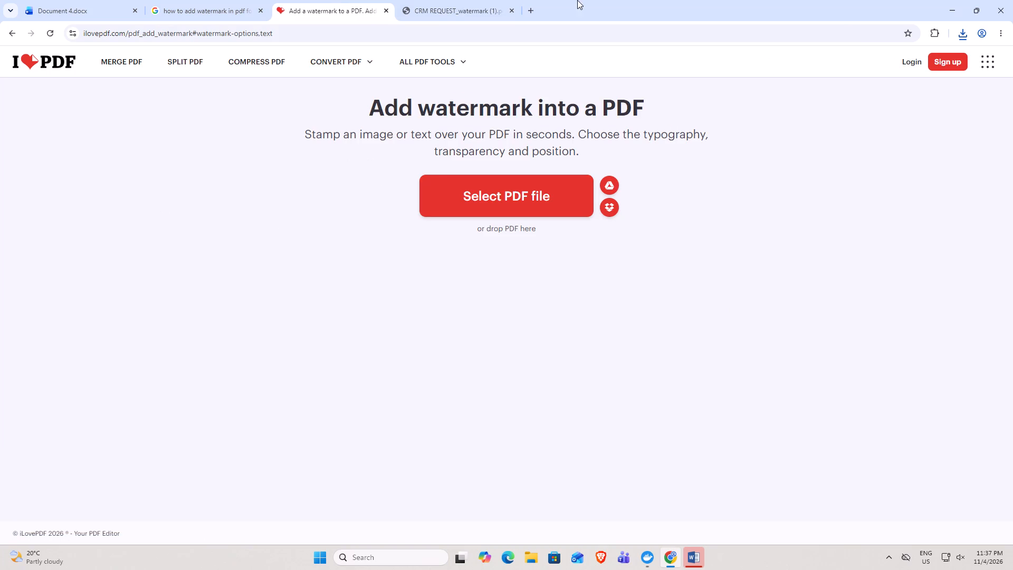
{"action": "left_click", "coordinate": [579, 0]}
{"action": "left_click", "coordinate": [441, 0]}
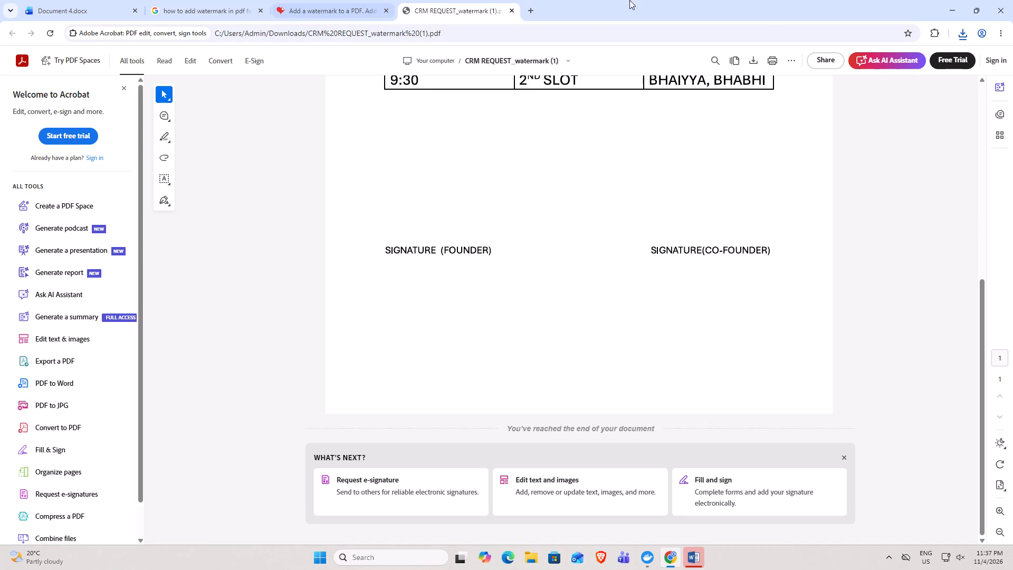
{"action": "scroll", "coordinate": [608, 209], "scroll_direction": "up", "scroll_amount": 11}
Close the browser window, dismiss the Microsoft sign-in dialog and close Word.
{"action": "left_click_drag", "start_coordinate": [1011, 0], "coordinate": [1004, 0]}
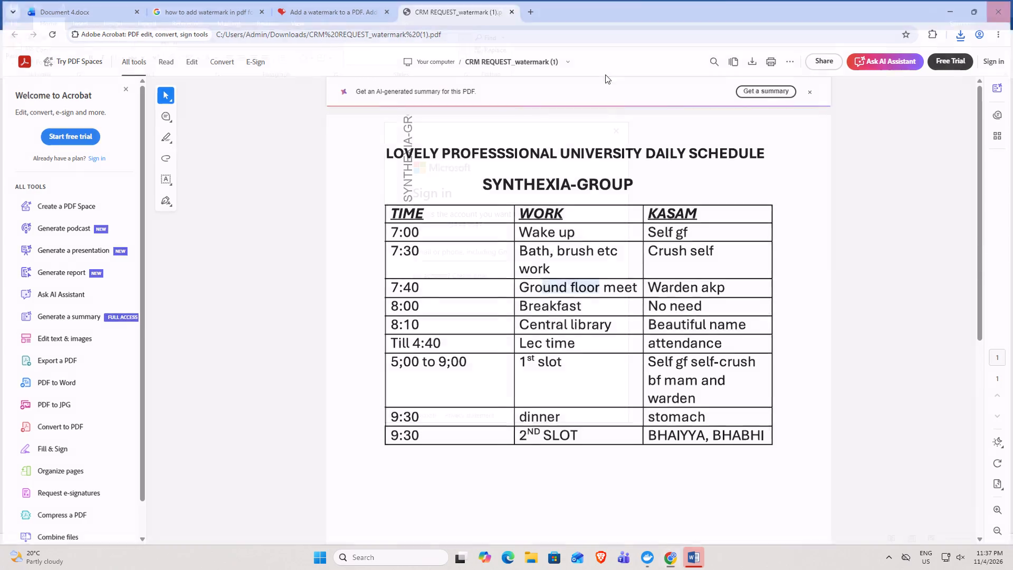
{"action": "left_click", "coordinate": [1011, 0]}
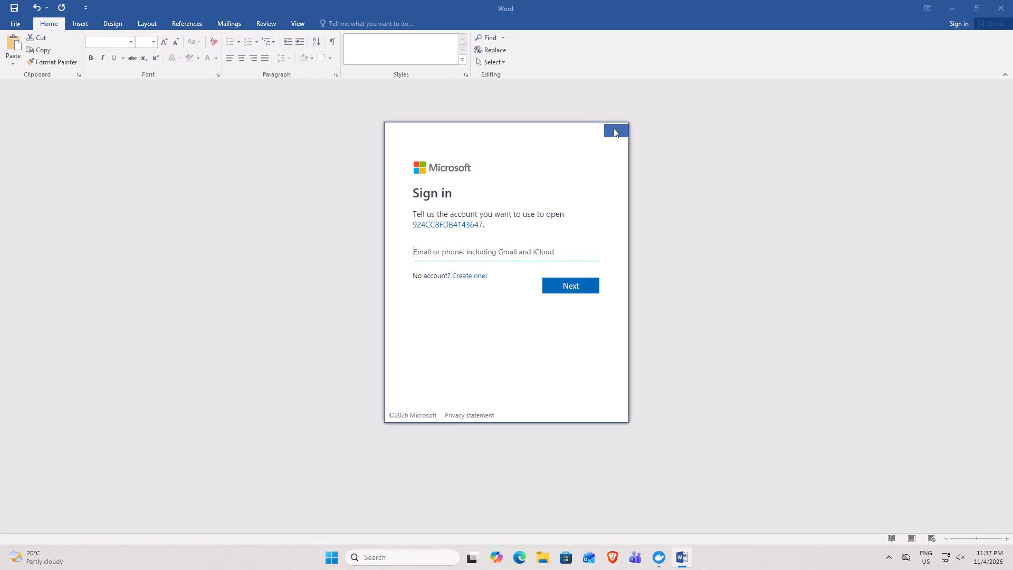
{"action": "left_click", "coordinate": [625, 132]}
{"action": "left_click", "coordinate": [1008, 0]}
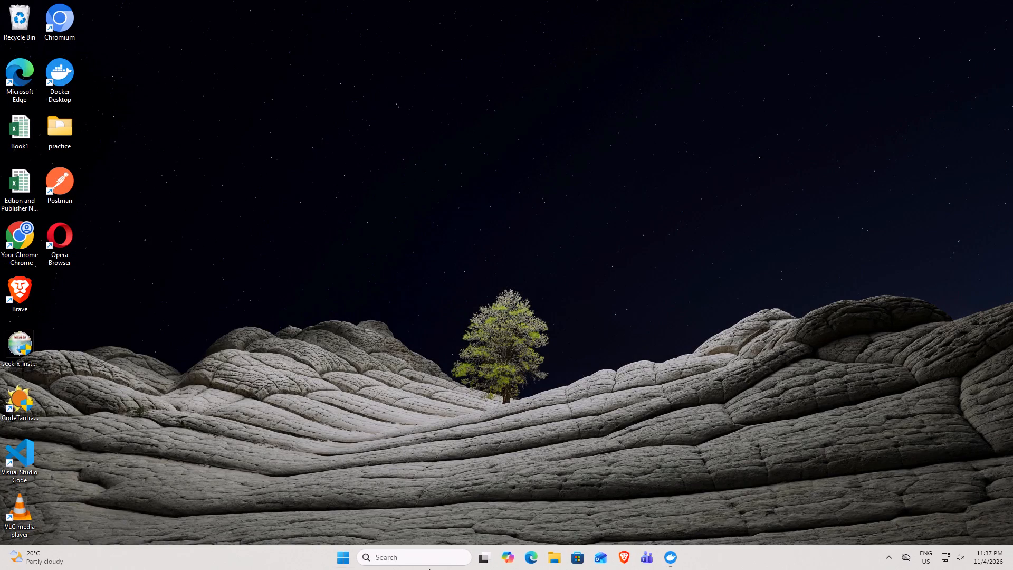
Find Google Chrome through the Windows search and launch it with the "Your Chrome" profile.
{"action": "left_click", "coordinate": [446, 551]}
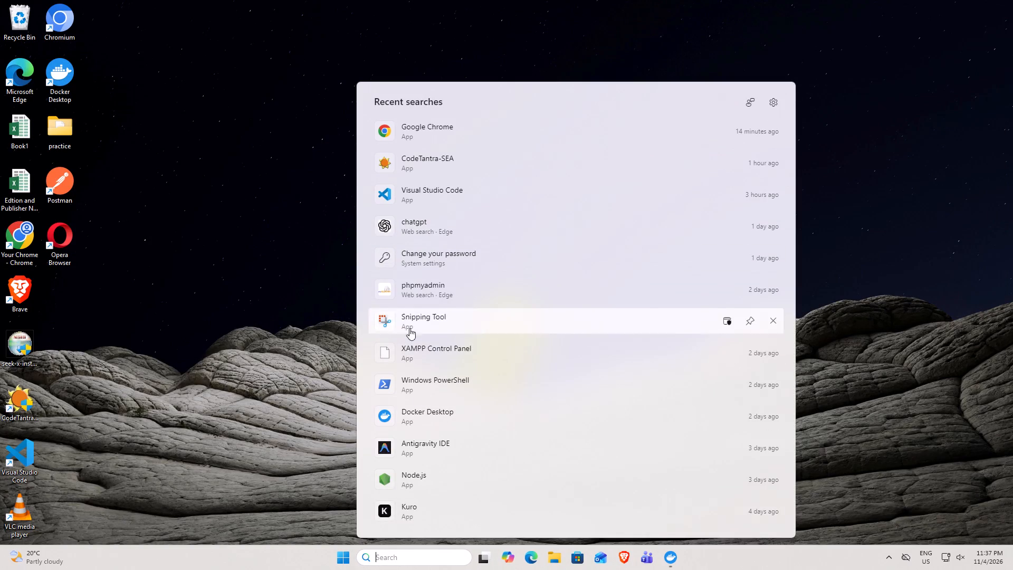
{"action": "key", "text": "f"}
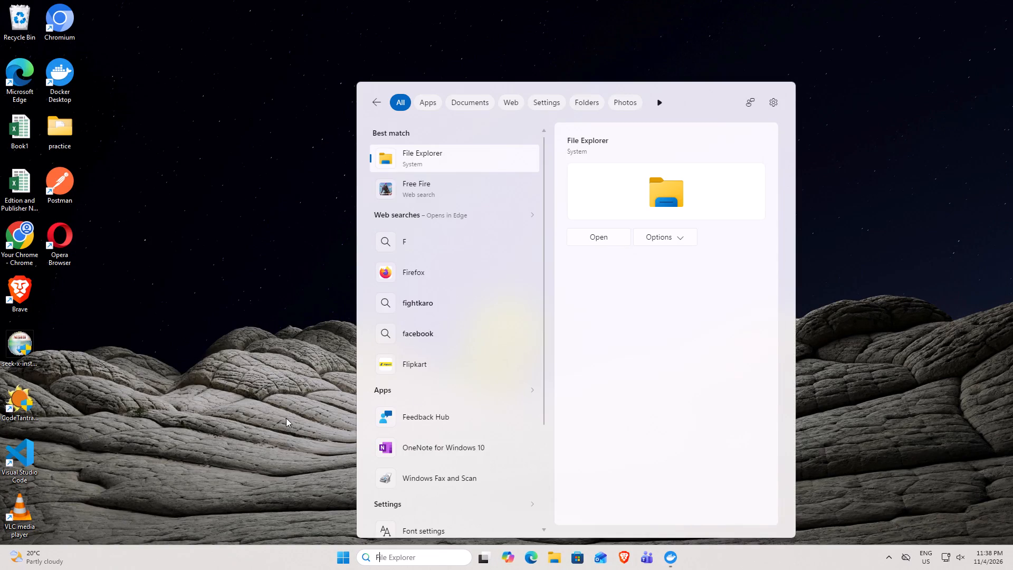
{"action": "key", "text": "BackSpace"}
{"action": "type", "text": "GOO"}
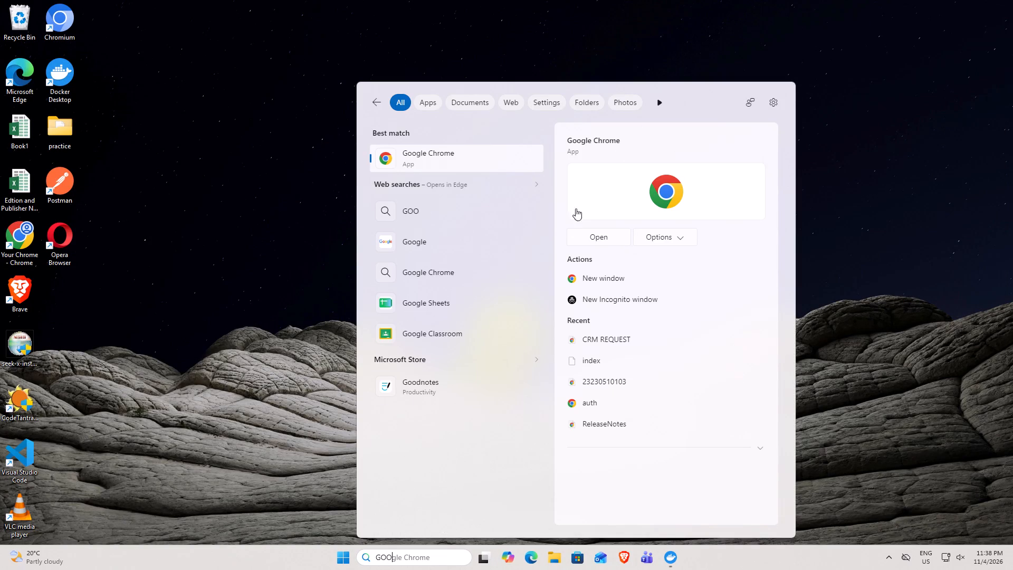
{"action": "left_click", "coordinate": [574, 234]}
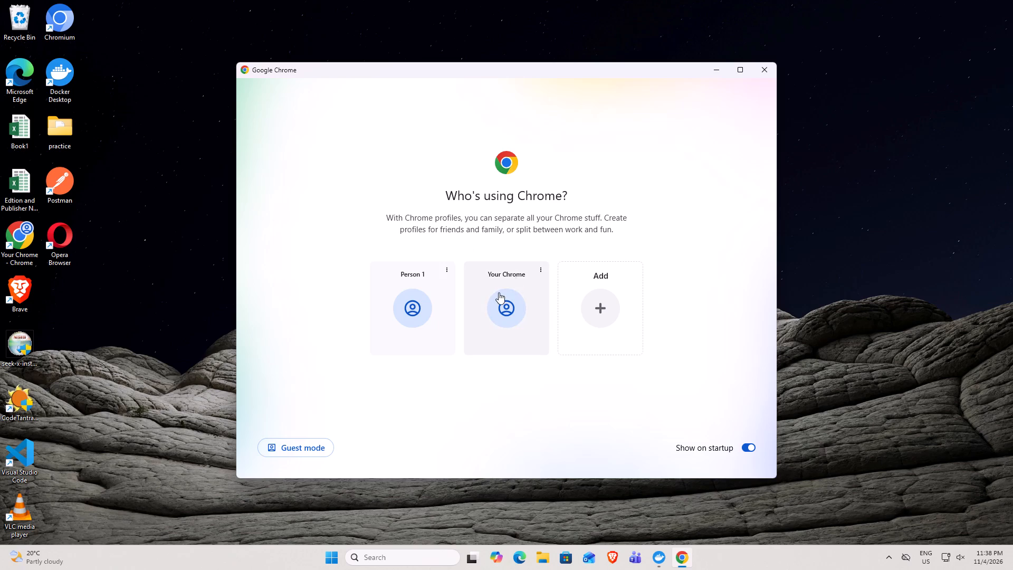
{"action": "left_click", "coordinate": [499, 292]}
Search Google for WhatsApp.
{"action": "left_click", "coordinate": [431, 200]}
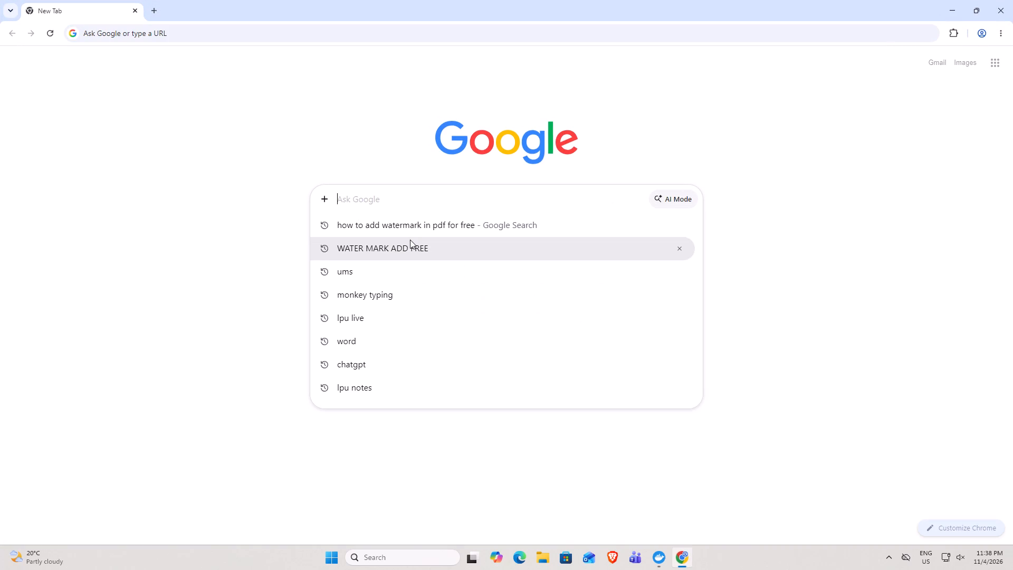
{"action": "type", "text": "WHATWS"}
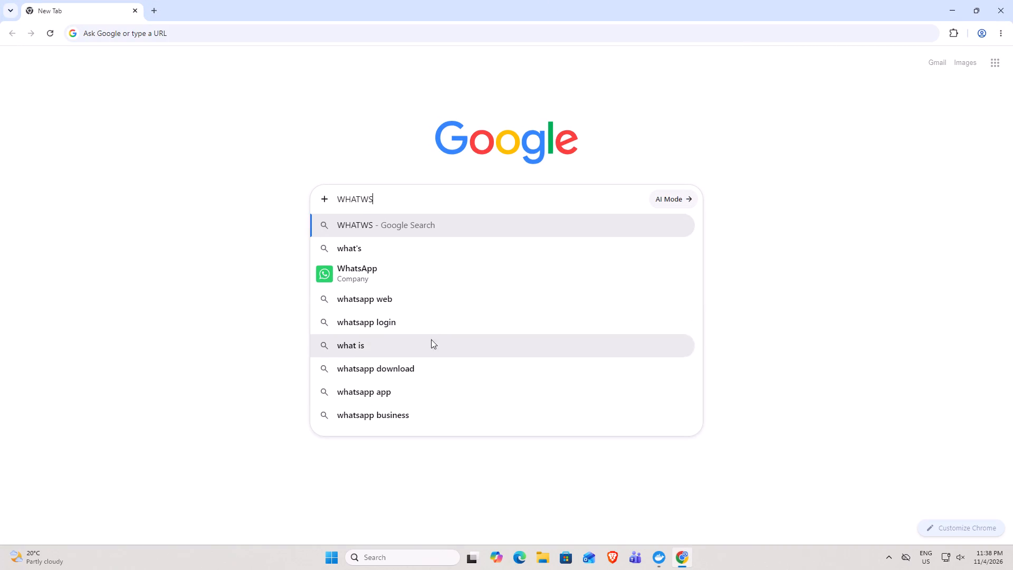